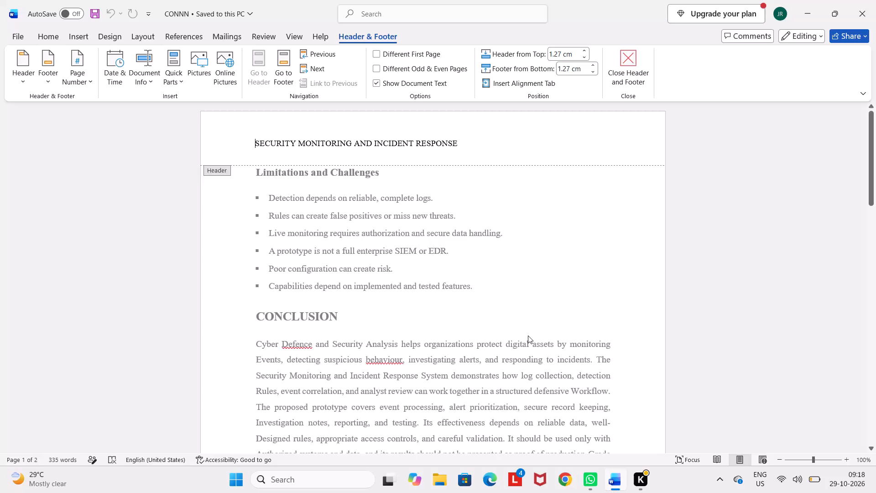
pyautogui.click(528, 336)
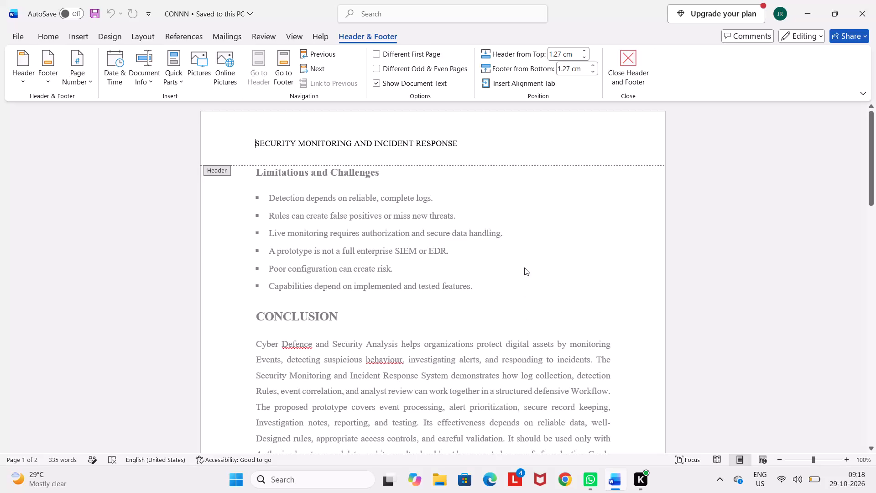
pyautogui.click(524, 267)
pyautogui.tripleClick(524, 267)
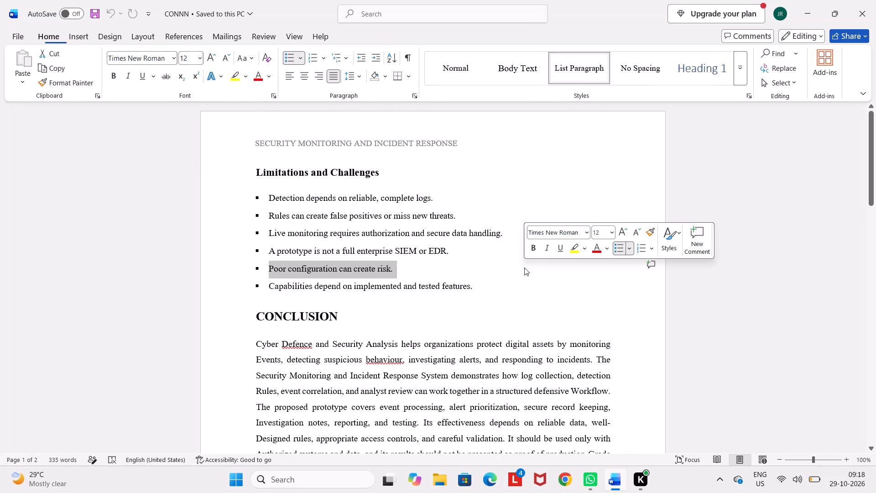
# Delete the entire page header text "SECURITY MONITORING AND INCIDENT RESPONSE" from the document.
pyautogui.click(483, 137)
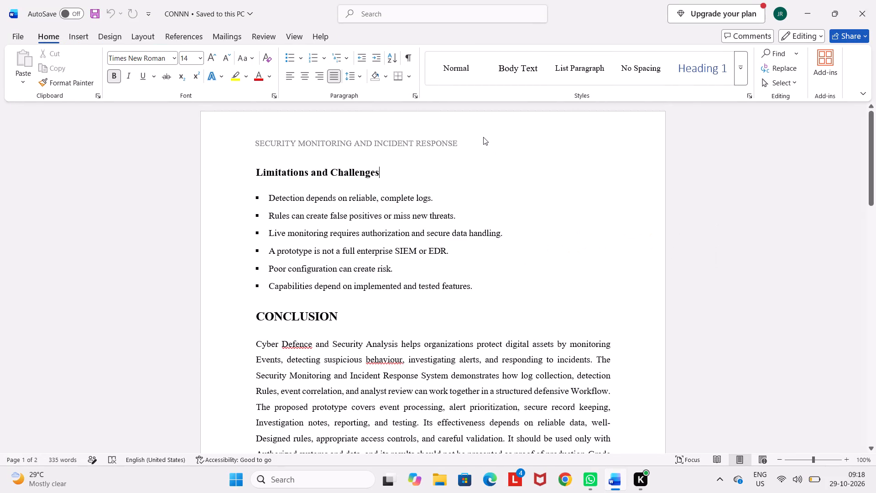
pyautogui.doubleClick(483, 137)
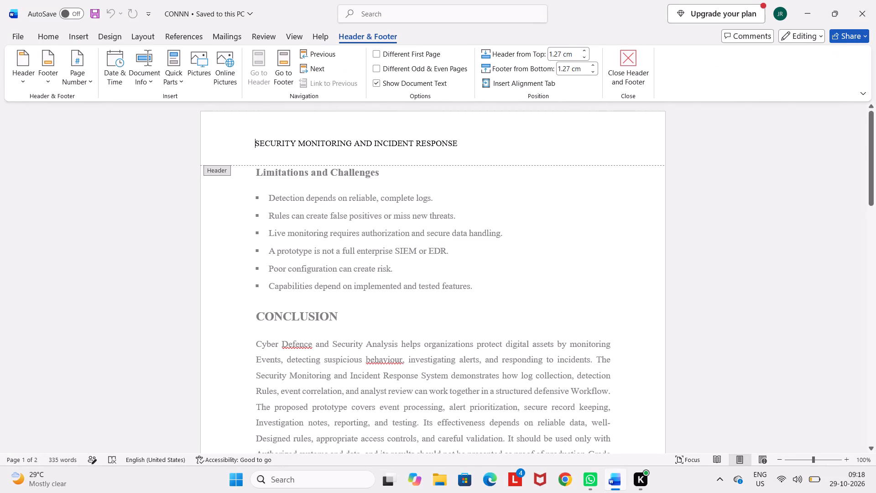
pyautogui.moveTo(482, 138); pyautogui.dragTo(373, 135)
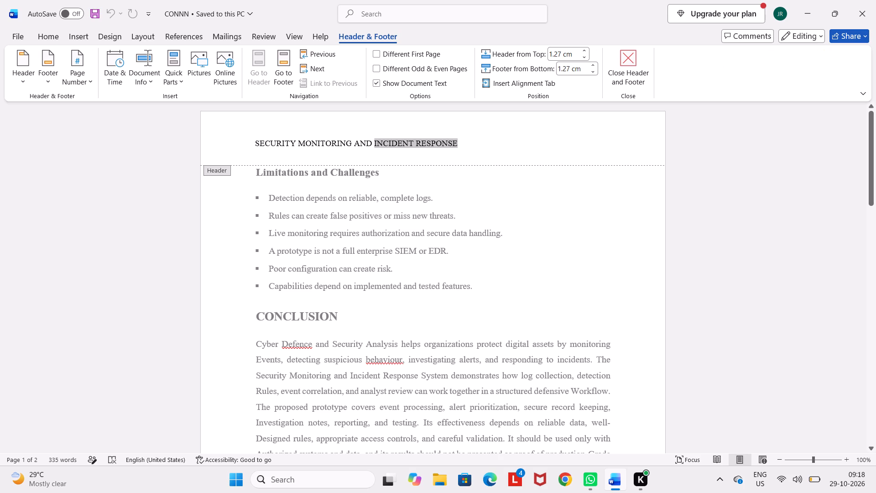
pyautogui.moveTo(373, 135); pyautogui.dragTo(273, 128)
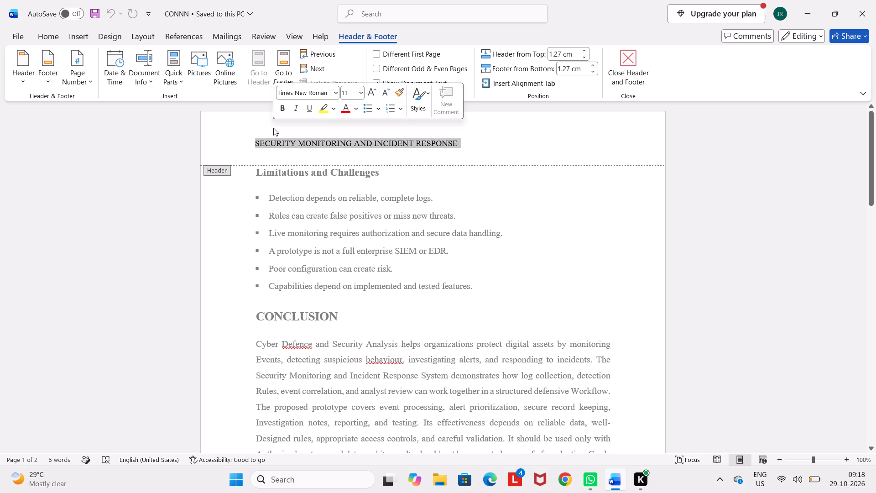
pyautogui.press('BackSpace')
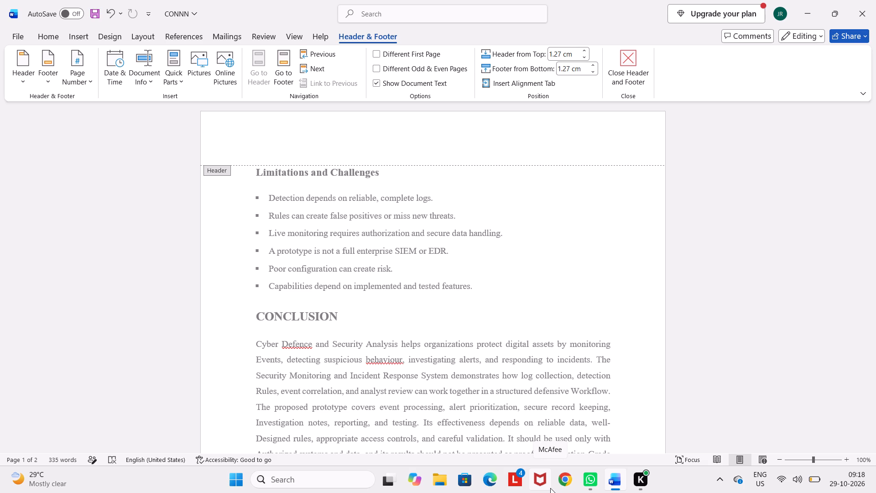
# Enter the new page header text "Password strength Analyser Using Python" in the empty header.
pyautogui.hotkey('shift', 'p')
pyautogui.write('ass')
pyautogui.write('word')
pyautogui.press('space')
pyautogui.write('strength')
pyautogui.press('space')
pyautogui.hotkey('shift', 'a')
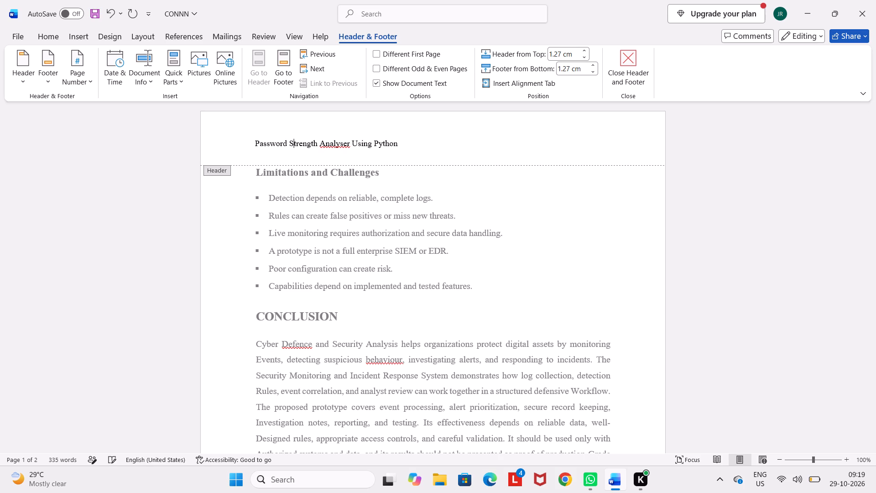
# Leave header editing and return to the body text, placing the cursor at the end of reference [3] in the REFERENCES list.
pyautogui.click(516, 276)
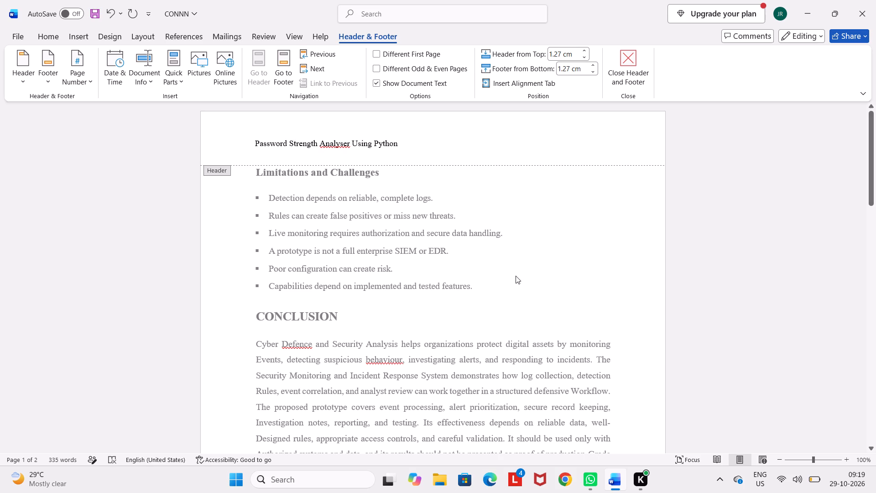
pyautogui.click(516, 274)
pyautogui.scroll(-1, 516, 274)
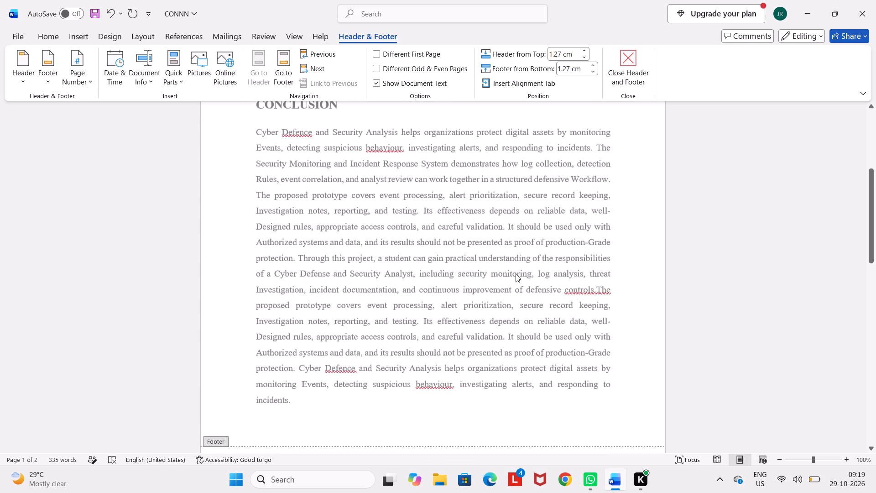
pyautogui.scroll(-2, 516, 274)
pyautogui.scroll(1, 509, 270)
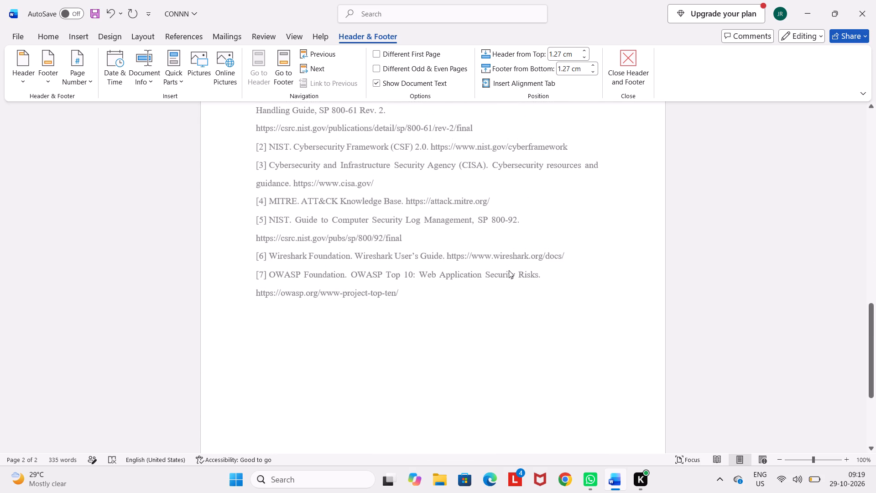
pyautogui.scroll(1, 509, 270)
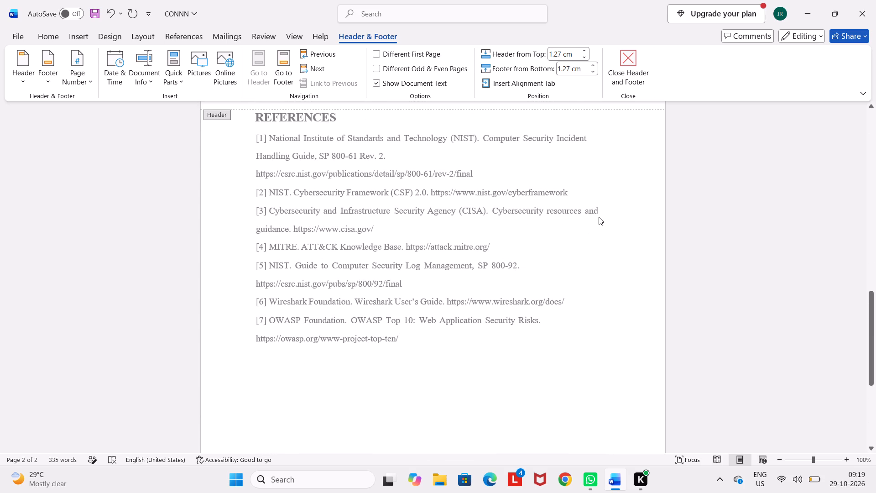
pyautogui.tripleClick(599, 217)
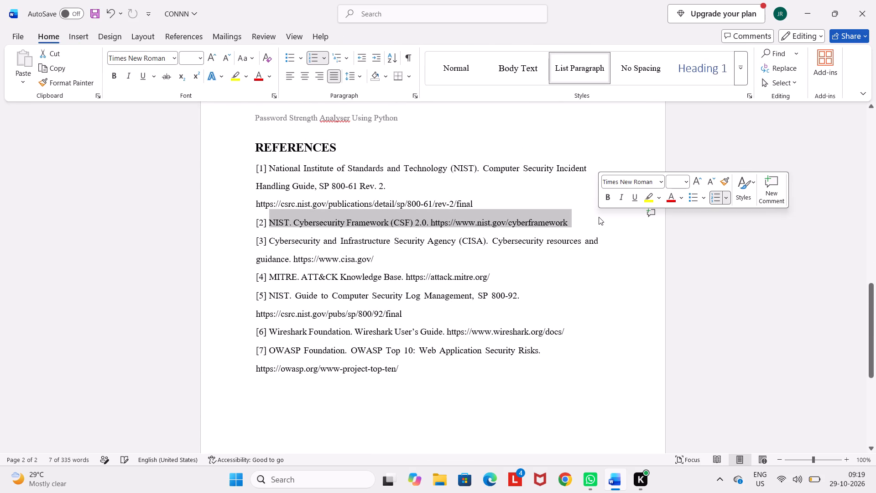
pyautogui.click(598, 263)
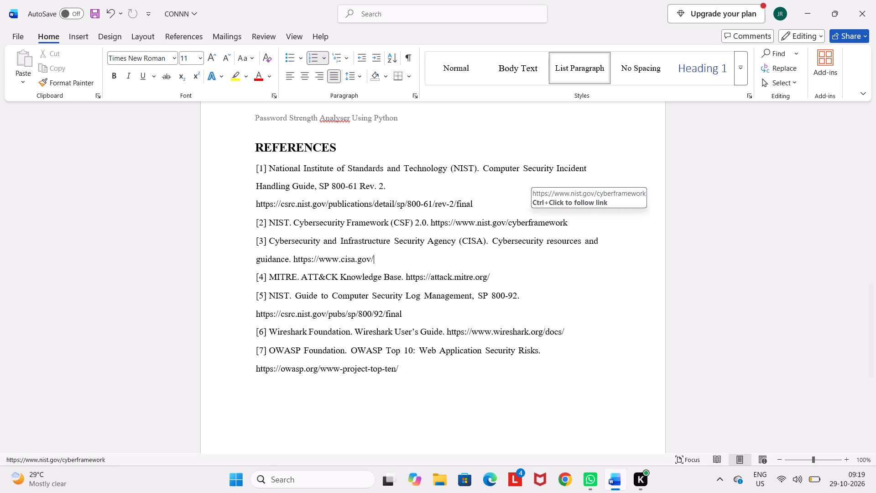
# Save the report with its updated page header and return to the first page.
pyautogui.hotkey('ctrl', 's')
pyautogui.hotkey('ctrl', 's')
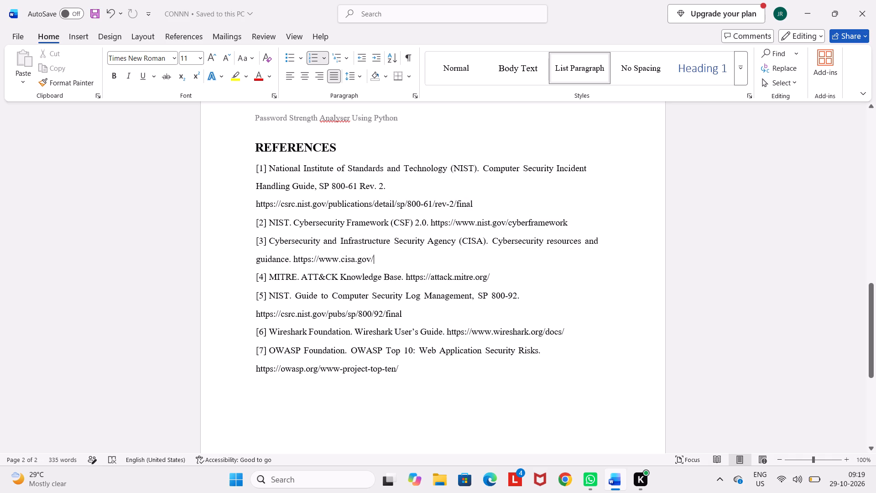
pyautogui.hotkey('ctrl', 's')
pyautogui.hotkey('ctrl', 's')
pyautogui.hotkey('ctrl', 's')
pyautogui.hotkey('ctrl', 's')
pyautogui.scroll(7, 470, 209)
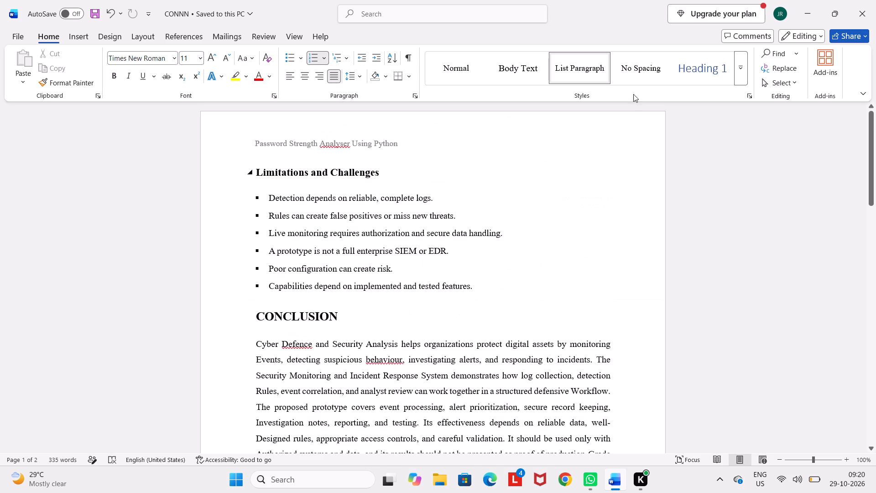
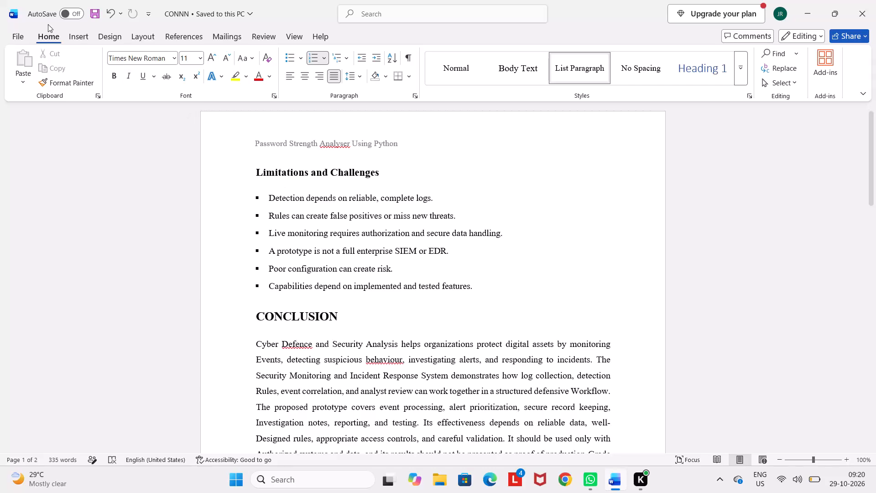
# Start saving the document under Save As, with the Desktop folder on this PC as the location.
pyautogui.click(27, 37)
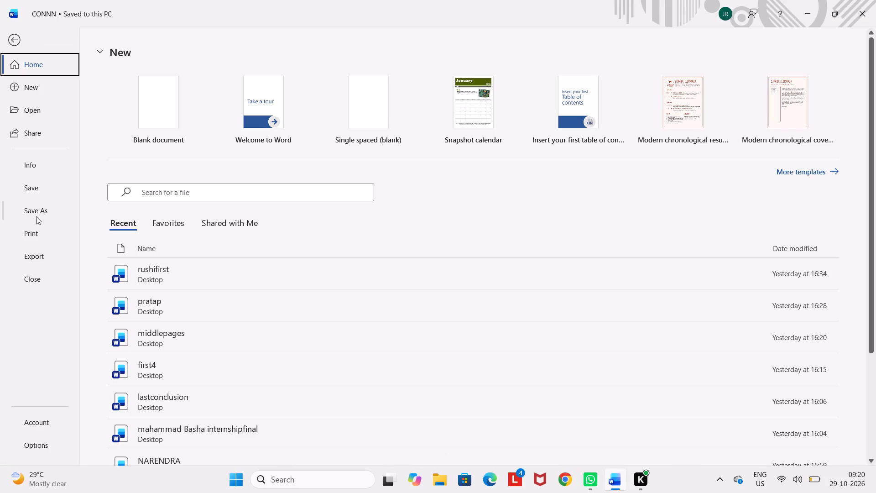
pyautogui.click(33, 214)
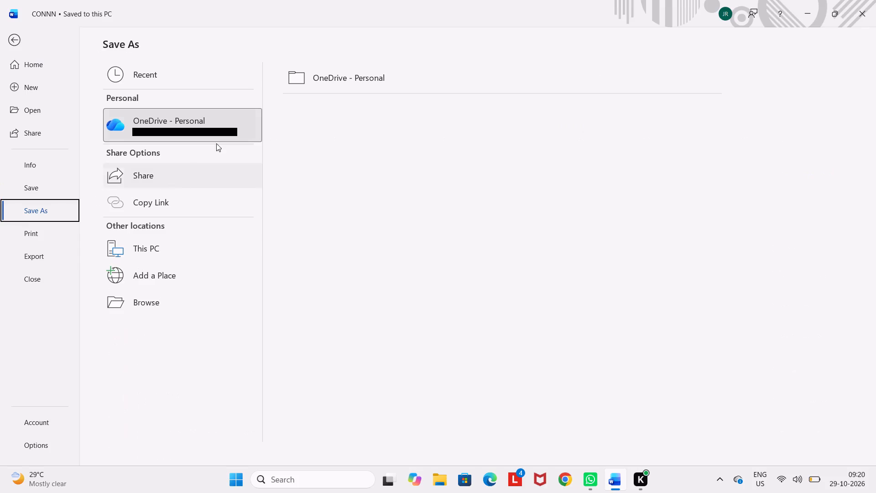
pyautogui.click(151, 251)
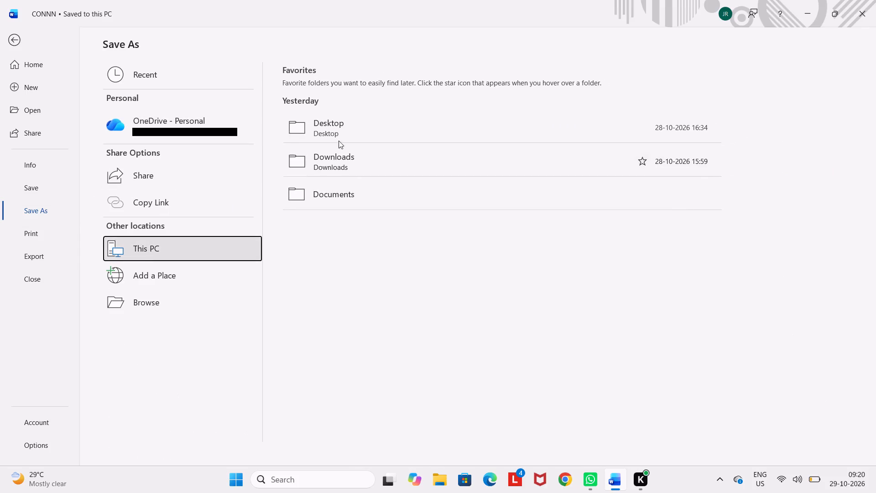
pyautogui.click(360, 119)
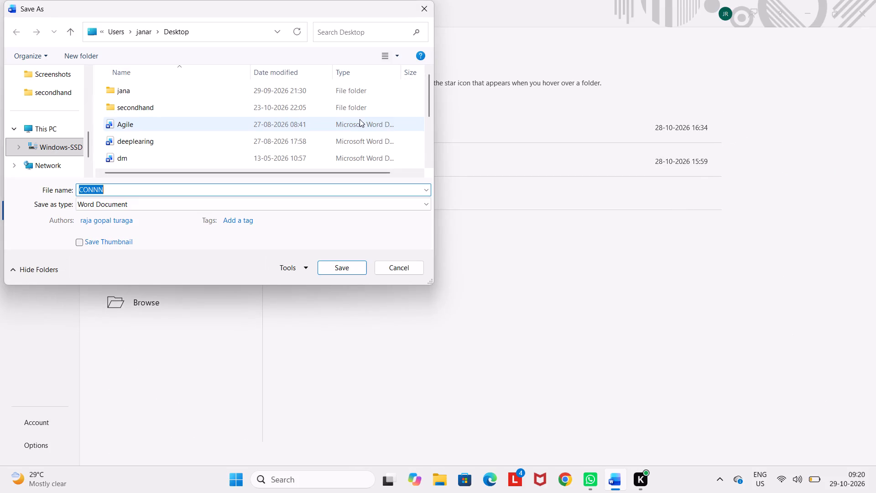
# Save a copy of the document to the Desktop as a Word Document named purushlast.
pyautogui.press('BackSpace')
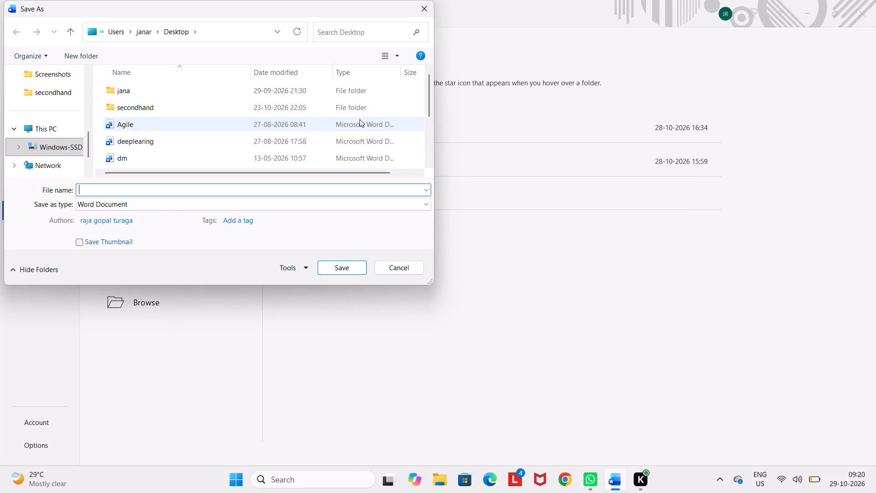
pyautogui.press('p')
pyautogui.write('urysg')
pyautogui.press('BackSpace')
pyautogui.press('h')
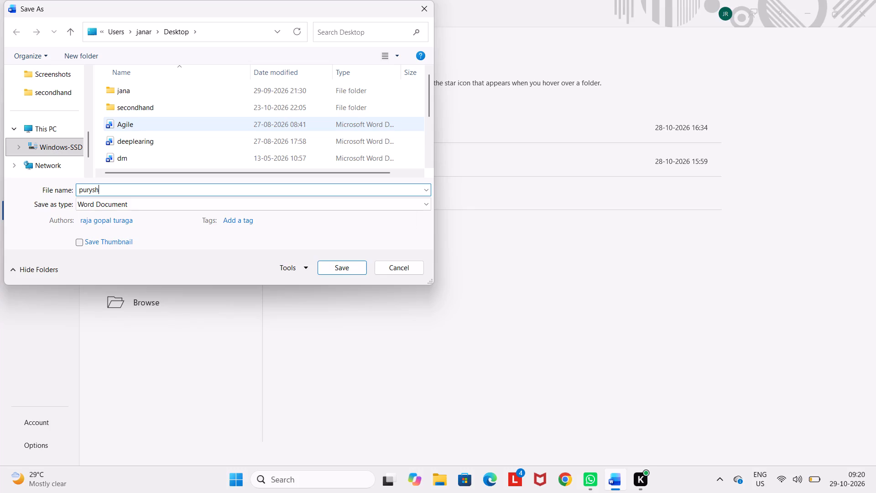
pyautogui.press('BackSpace')
pyautogui.press('BackSpace')
pyautogui.press('BackSpace')
pyautogui.write('ushlas')
pyautogui.press('t')
pyautogui.press('Return')
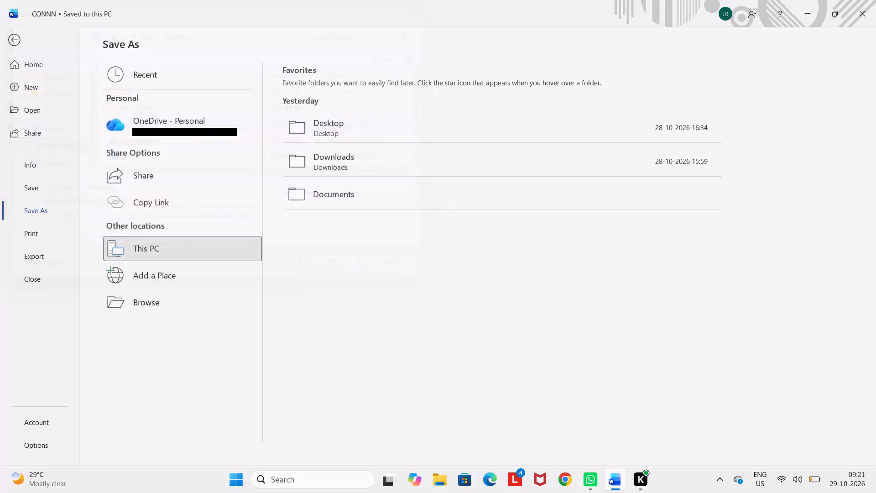
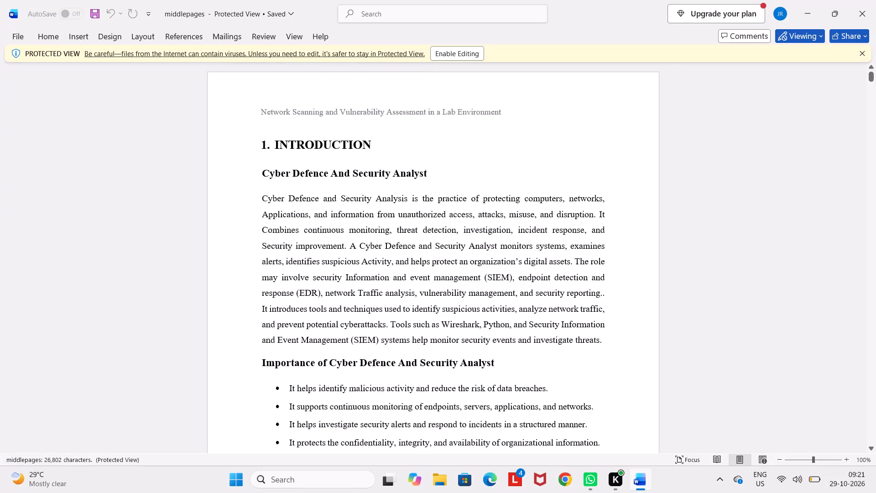
# Enable editing for the protected middlepages document.
pyautogui.scroll(-10, 459, 208)
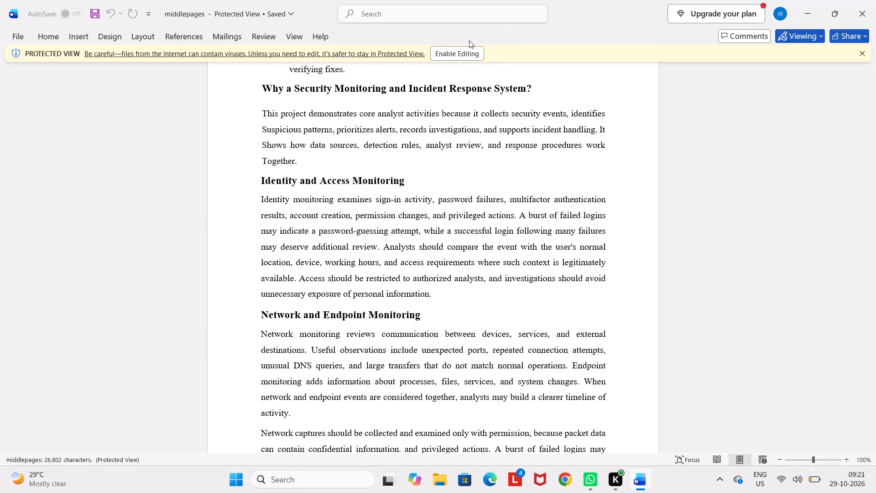
pyautogui.click(455, 52)
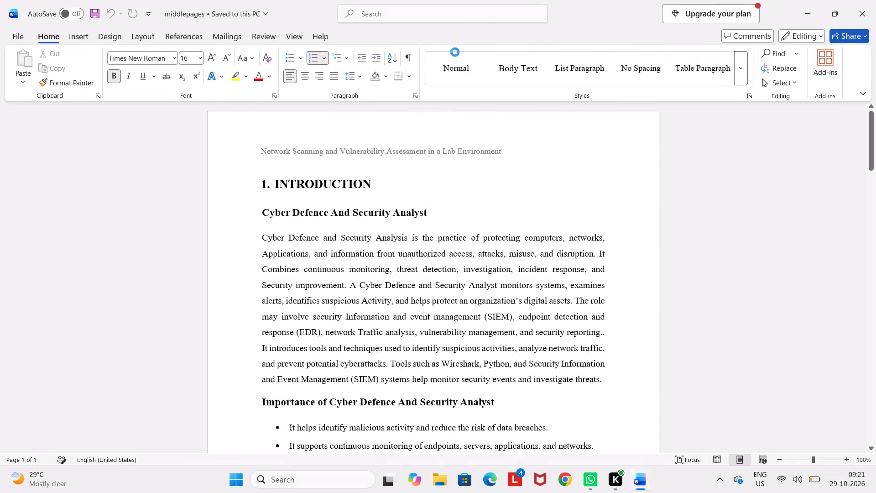
# Insert blank lines above the "Event Processing and Response Flow" heading at the bottom of page 11, pushing it onto the next page.
pyautogui.scroll(-10, 444, 157)
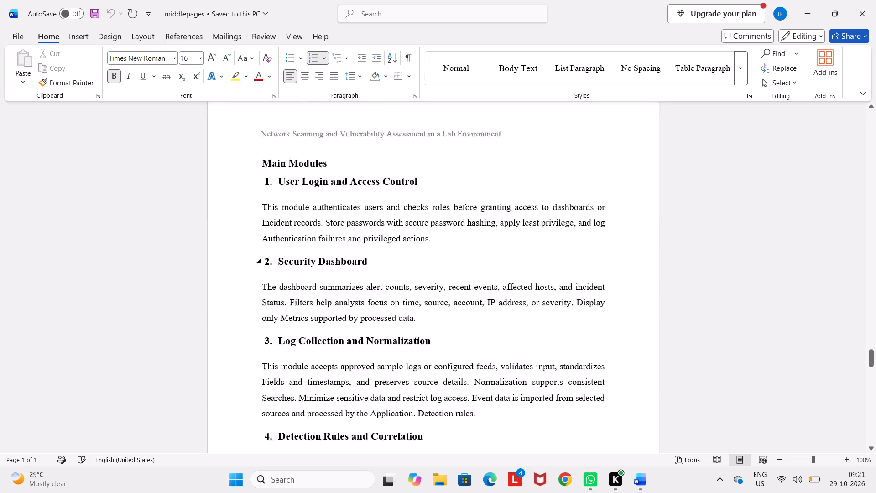
pyautogui.scroll(-5, 444, 157)
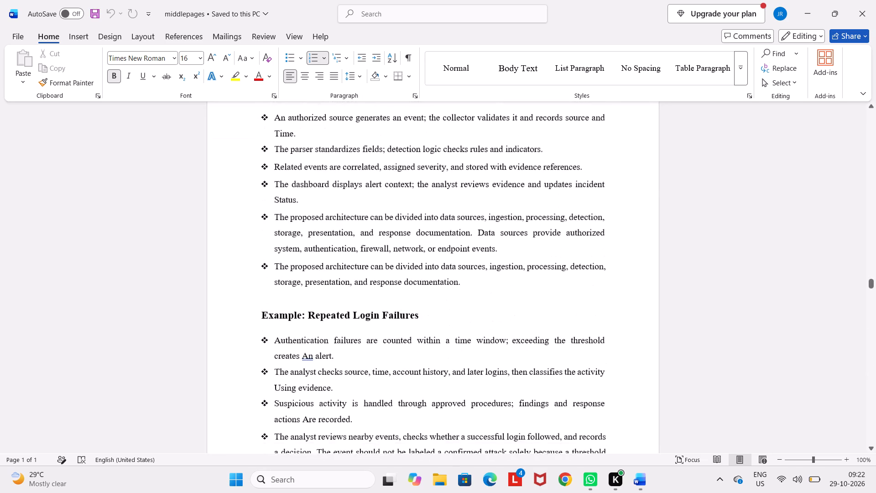
pyautogui.scroll(2, 444, 157)
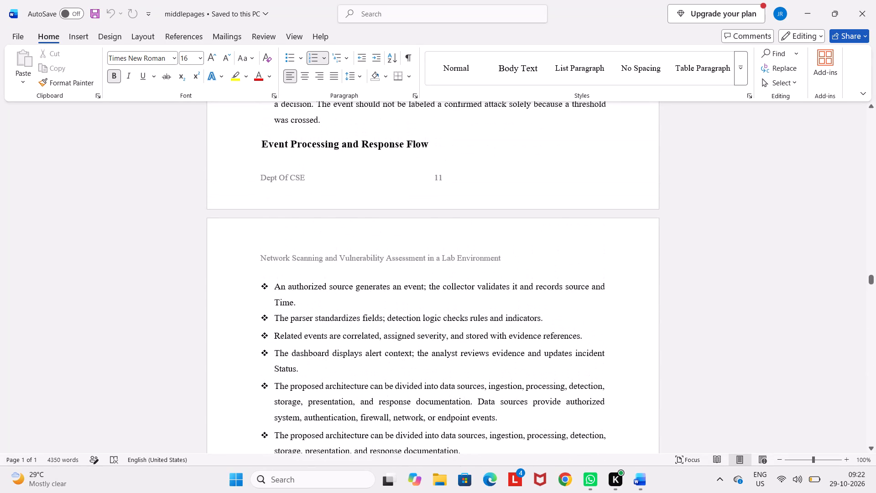
pyautogui.click(331, 126)
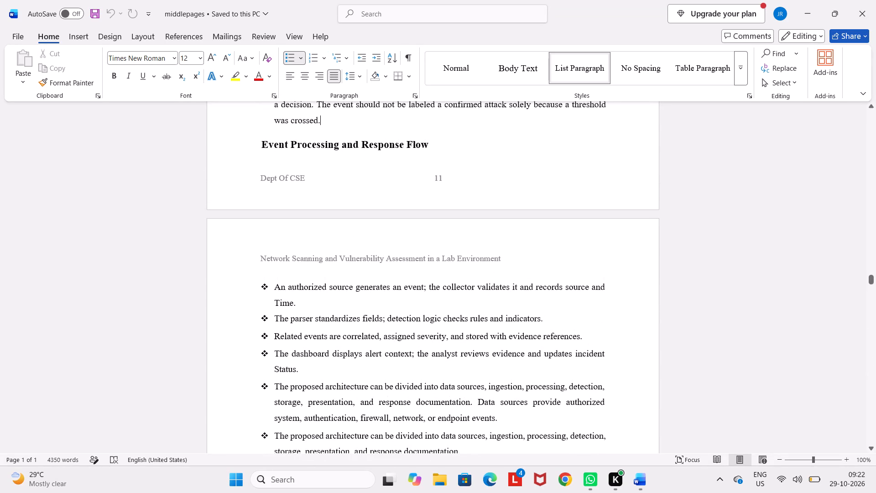
pyautogui.press('Return')
pyautogui.press('Return')
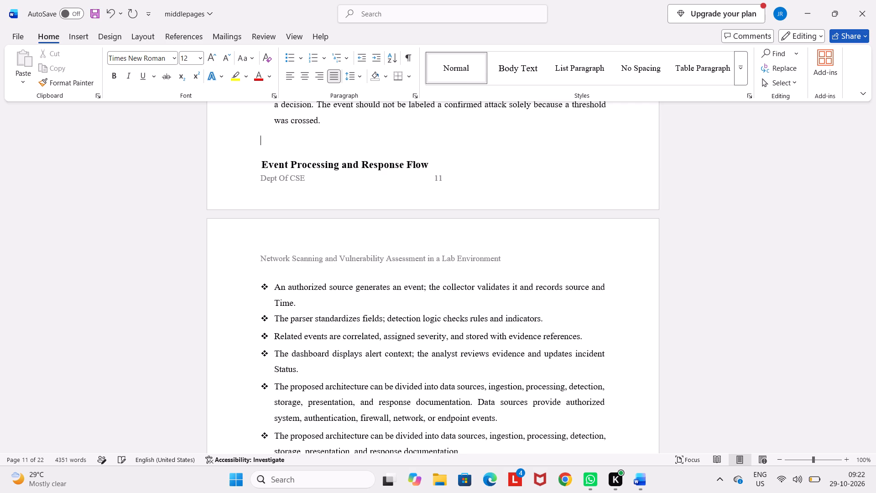
pyautogui.press('Return')
# Review the page layout and page breaks from section 5, Technologies Used, through the Example Database Tables pages.
pyautogui.scroll(2, 331, 126)
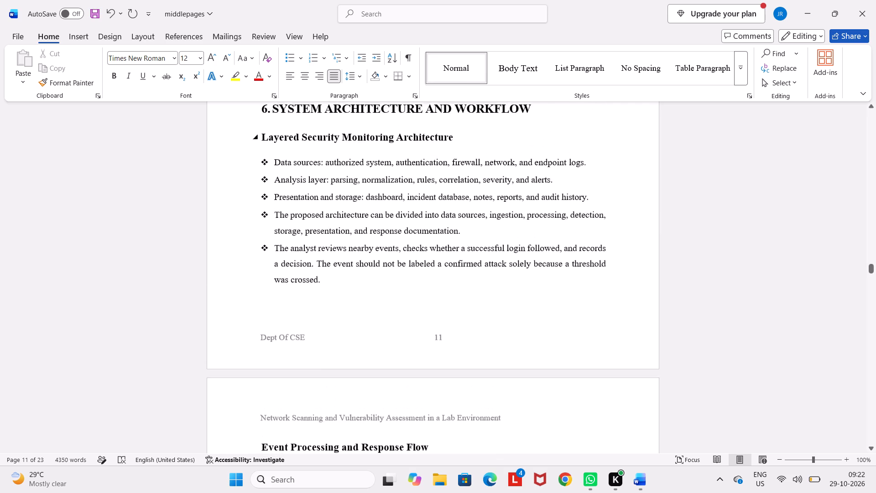
pyautogui.scroll(4, 331, 126)
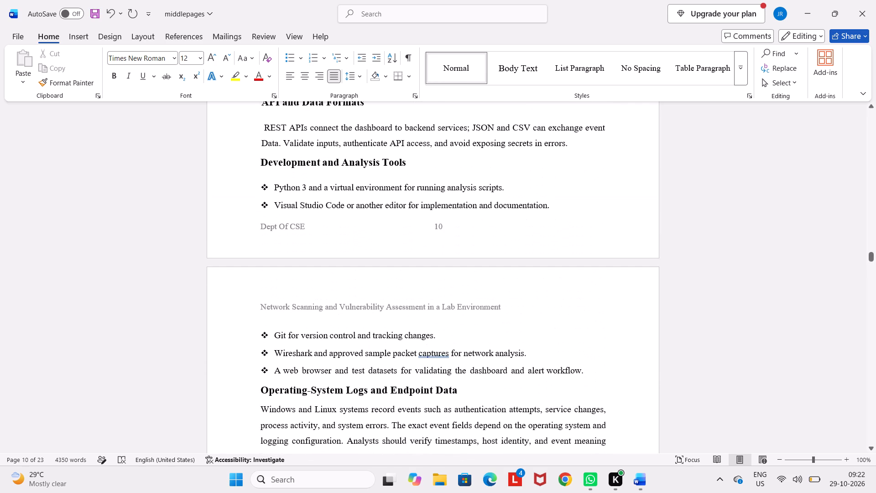
pyautogui.scroll(3, 331, 126)
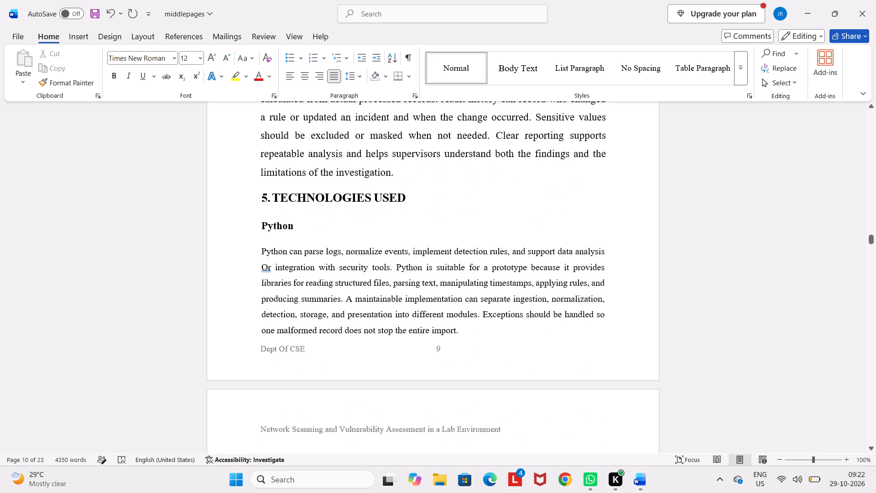
pyautogui.scroll(3, 331, 126)
pyautogui.scroll(-1, 331, 126)
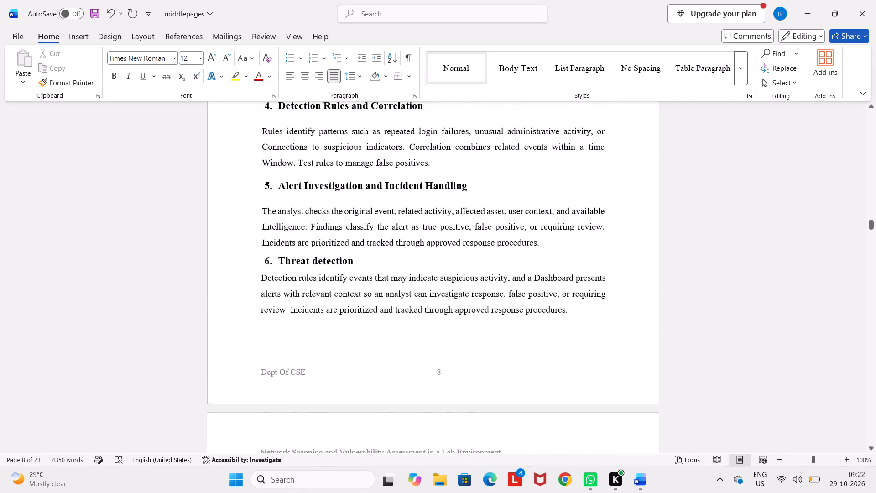
pyautogui.scroll(-5, 331, 126)
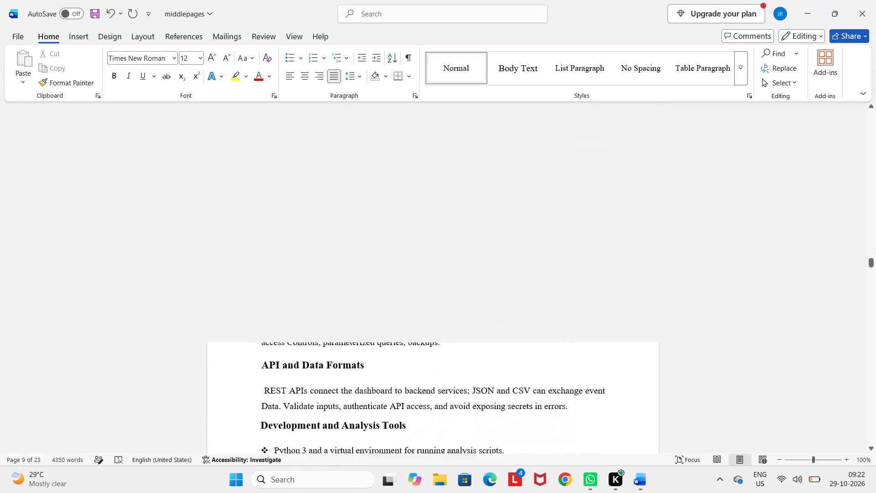
pyautogui.scroll(-1, 331, 126)
pyautogui.scroll(3, 331, 126)
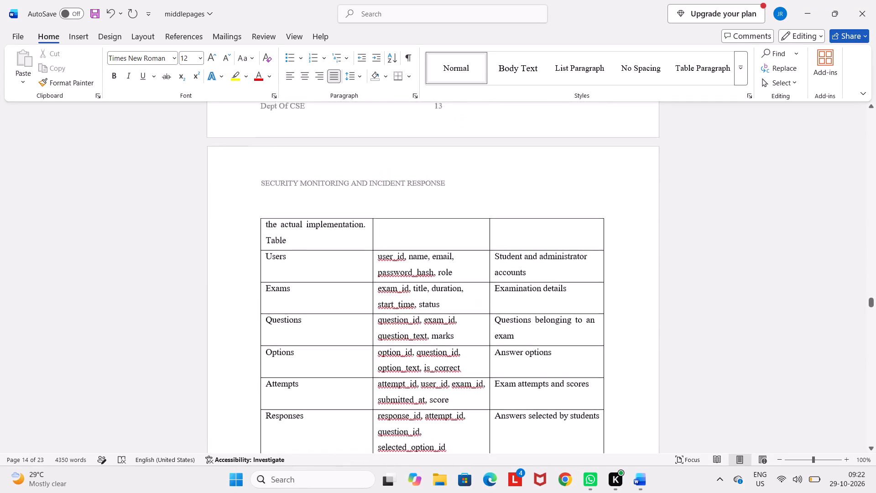
pyautogui.scroll(4, 331, 126)
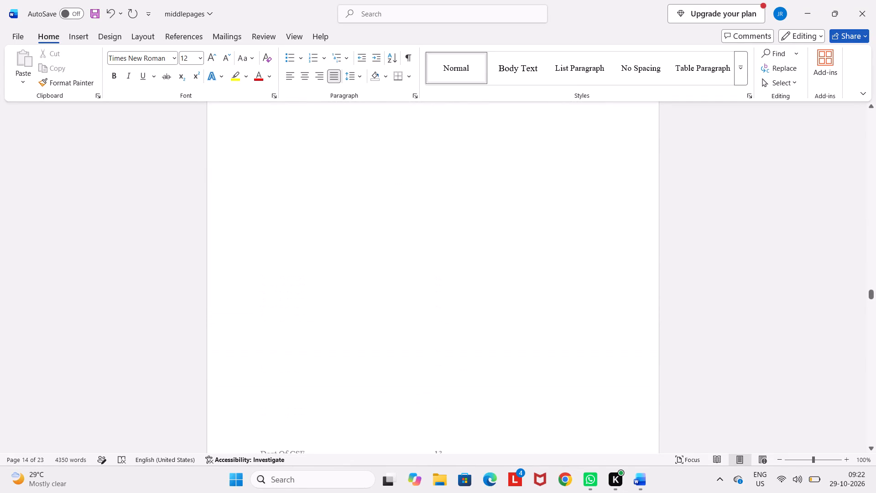
pyautogui.scroll(4, 331, 126)
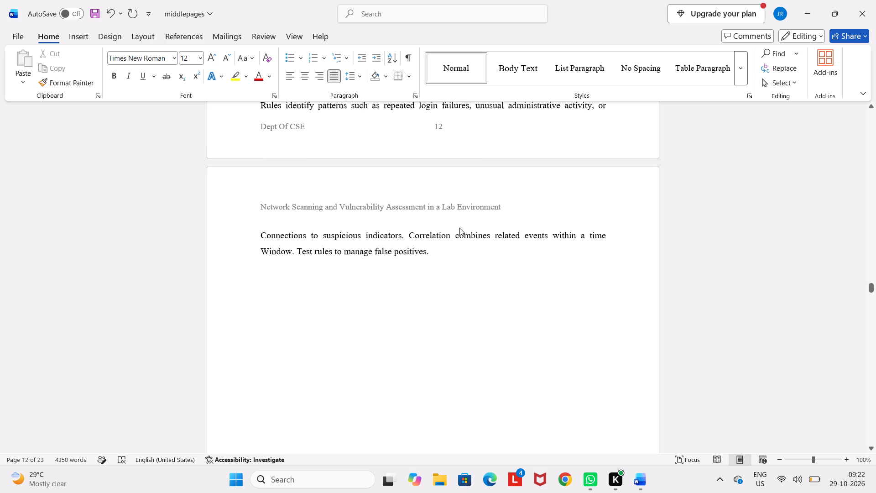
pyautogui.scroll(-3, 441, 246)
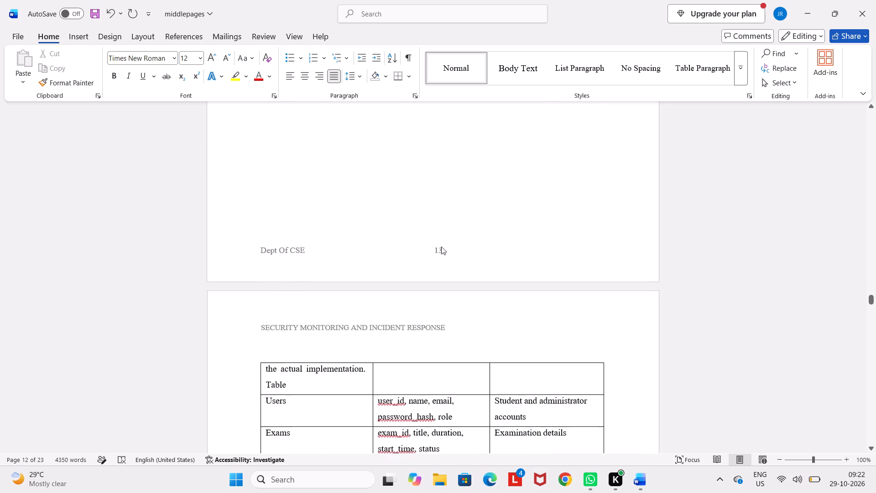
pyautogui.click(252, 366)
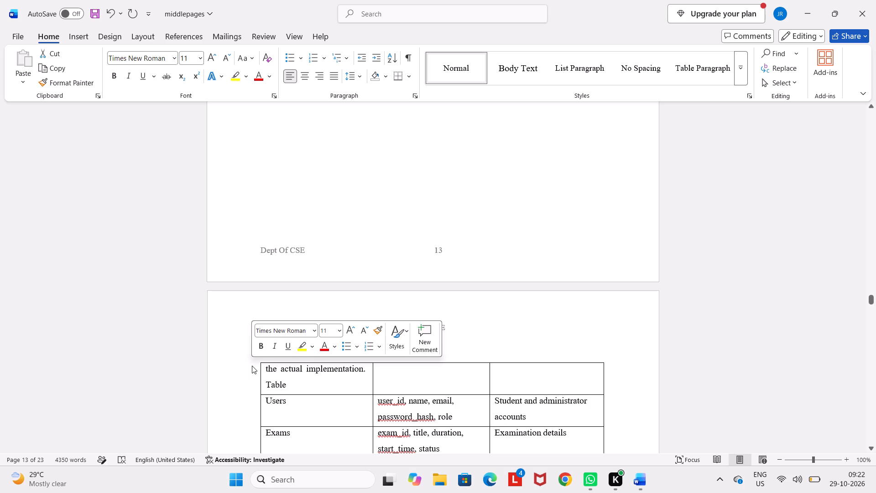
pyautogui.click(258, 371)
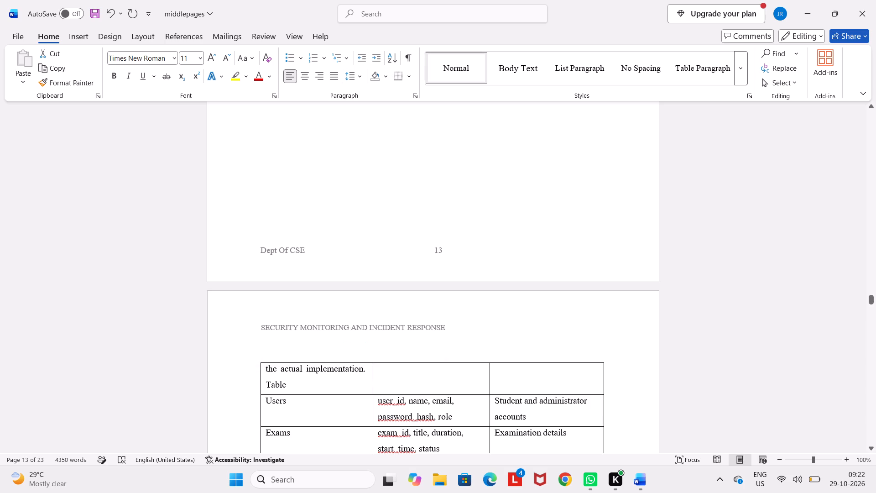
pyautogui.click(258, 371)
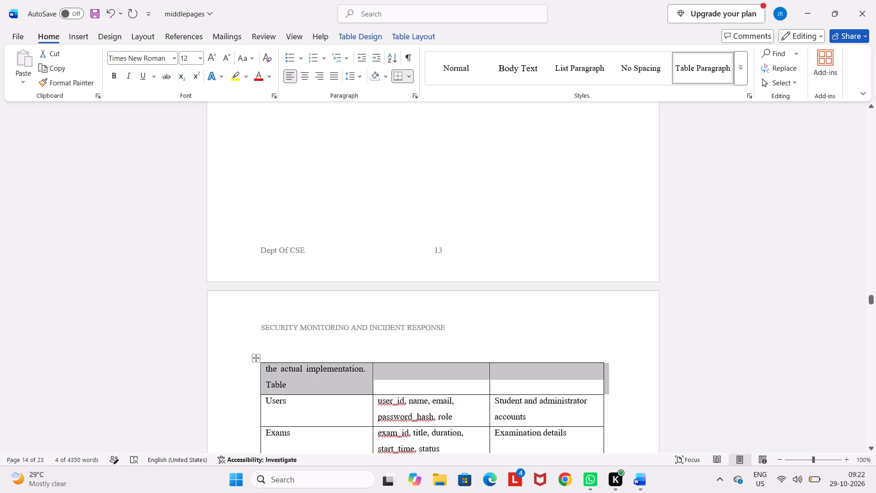
# Remove the extra space between the database table and the "Reliability and Security Controls" heading on page 14.
pyautogui.scroll(-1, 341, 379)
pyautogui.scroll(-1, 354, 299)
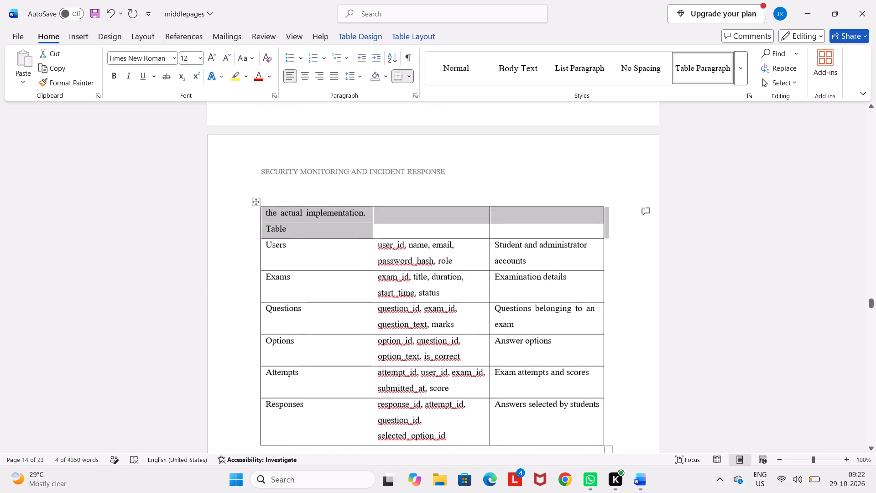
pyautogui.scroll(-1, 354, 299)
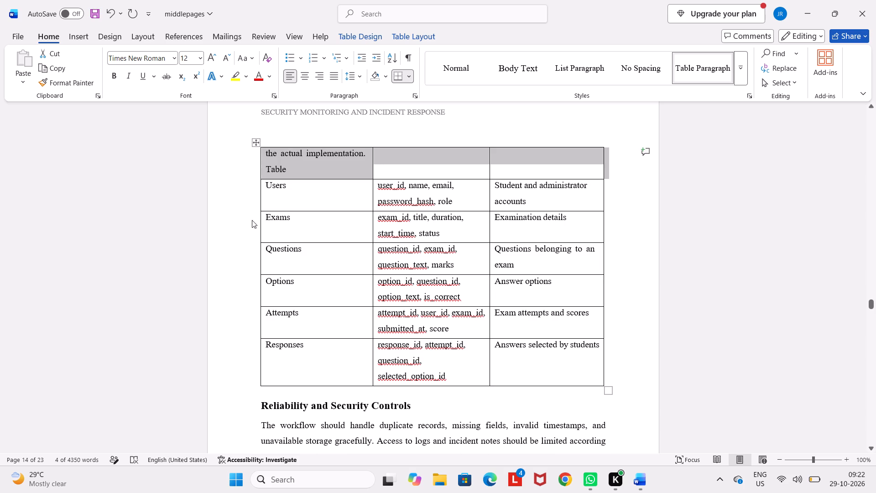
pyautogui.click(260, 414)
pyautogui.press('BackSpace')
pyautogui.press('BackSpace')
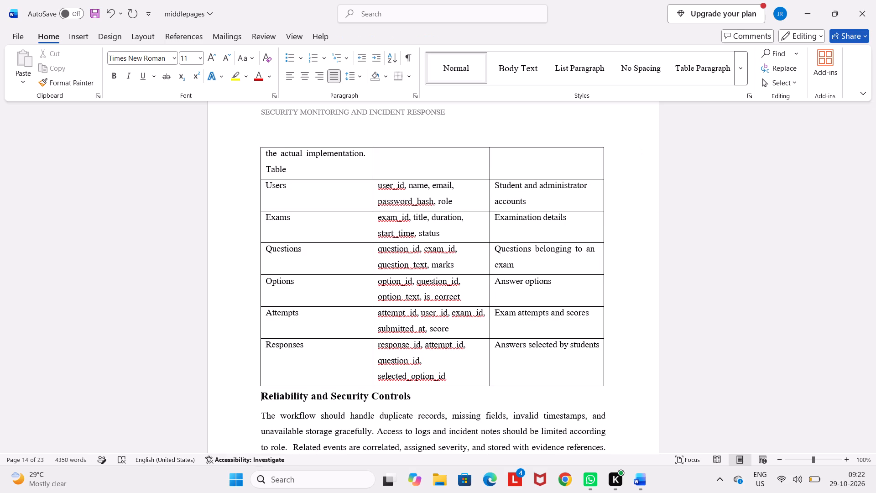
pyautogui.press('BackSpace')
# Remove the indent in the database table's first cell, before "the actual implementation. Table".
pyautogui.press('Up')
pyautogui.press('Up')
pyautogui.press('Up')
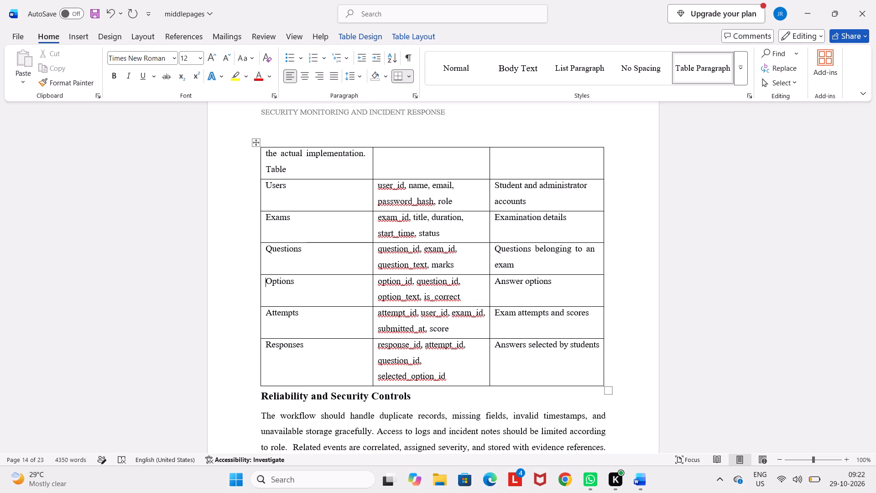
pyautogui.press('Up')
pyautogui.press('Up')
pyautogui.press('Up')
pyautogui.press('Up')
pyautogui.press('Up')
pyautogui.press('BackSpace')
pyautogui.press('BackSpace')
pyautogui.press('BackSpace')
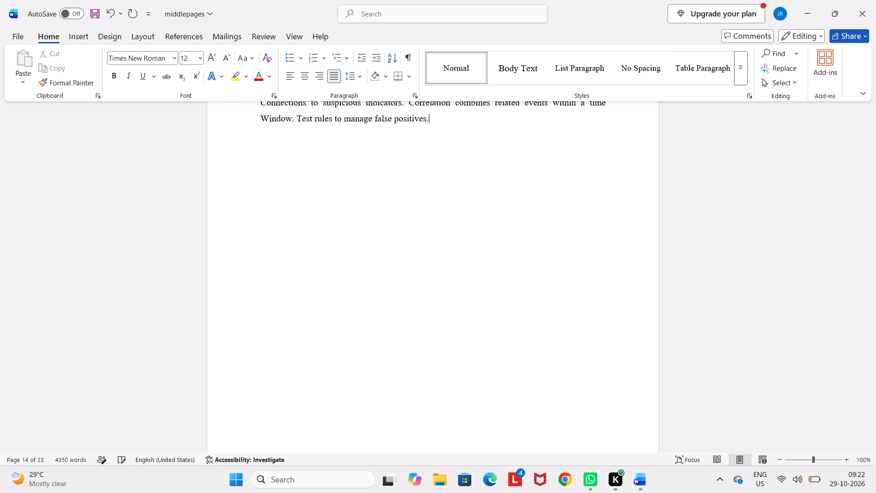
# End the page 12 line "Rules identify patterns…" after "unusual administrative activity", replacing the trailing ", or" with a period.
pyautogui.scroll(-3, 260, 414)
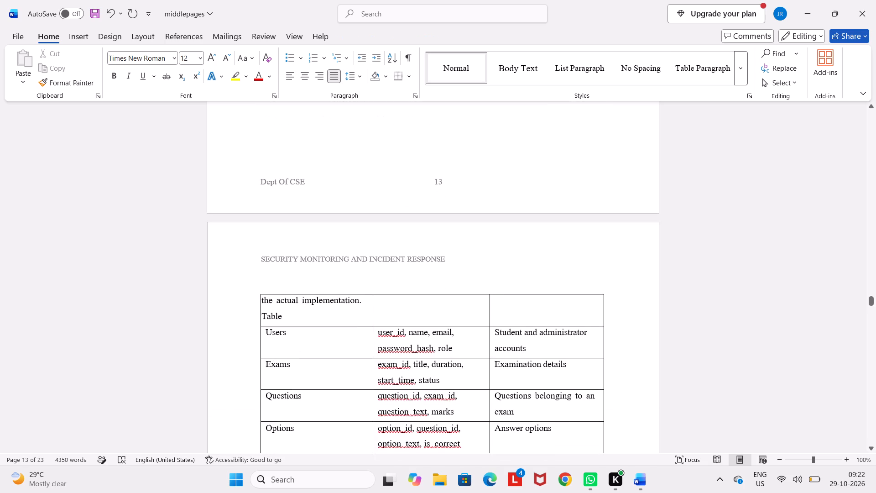
pyautogui.scroll(8, 260, 414)
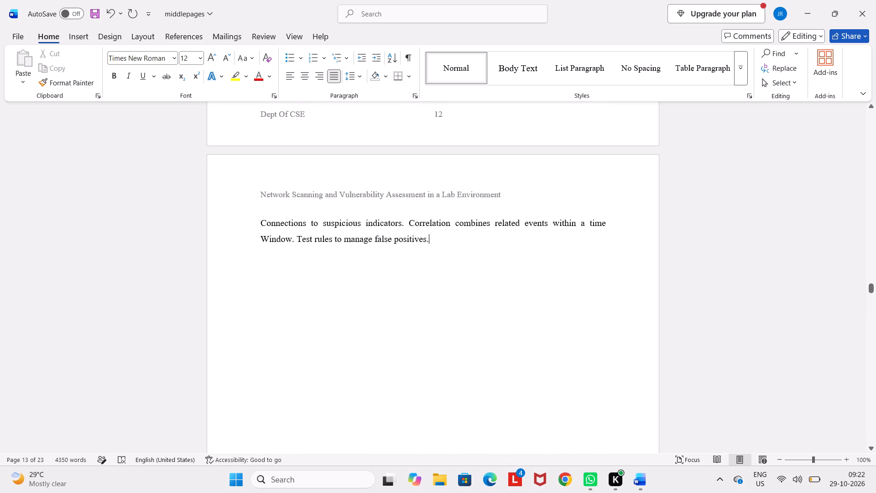
pyautogui.scroll(1, 428, 265)
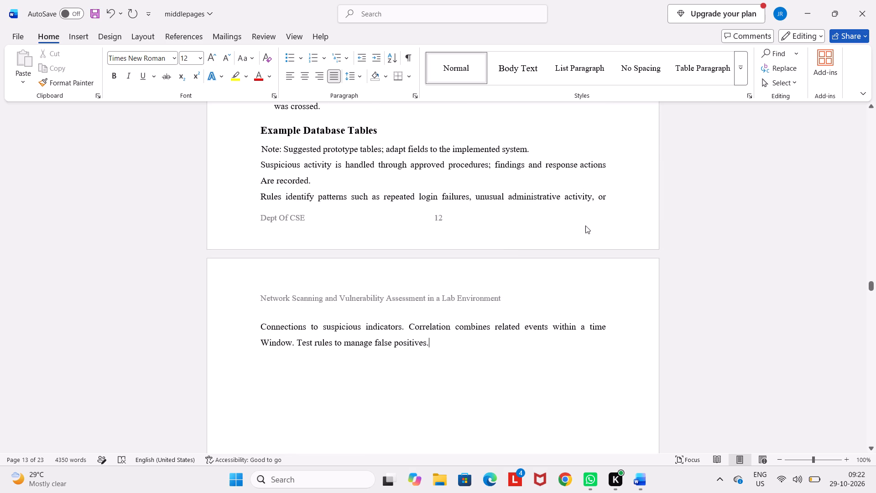
pyautogui.click(605, 195)
pyautogui.press('BackSpace')
pyautogui.press('BackSpace')
pyautogui.press('BackSpace')
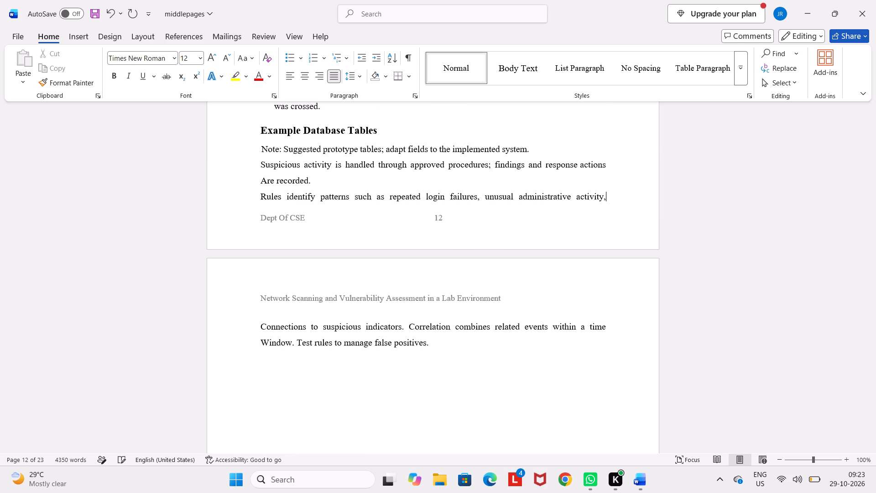
pyautogui.press('BackSpace')
pyautogui.press('.')
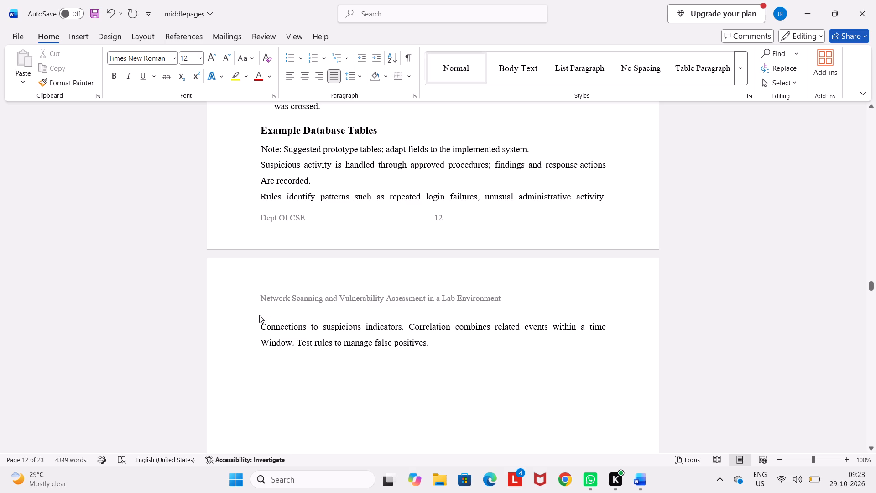
# Delete the leftover two-line text on page 13 from "Connections to suspicious indicators" to "manage false positives.".
pyautogui.moveTo(261, 325); pyautogui.dragTo(299, 341)
pyautogui.moveTo(299, 341); pyautogui.dragTo(449, 346)
pyautogui.press('BackSpace')
# Review the pages from the database table through the "INTERNSHIP PROJECT :" heading and project description on page 14 for layout problems.
pyautogui.scroll(-1, 449, 346)
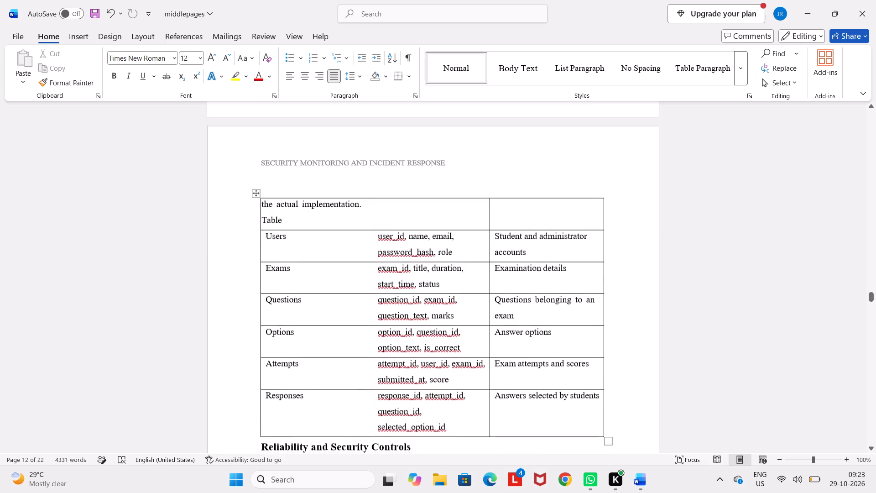
pyautogui.scroll(2, 449, 346)
pyautogui.scroll(-2, 449, 346)
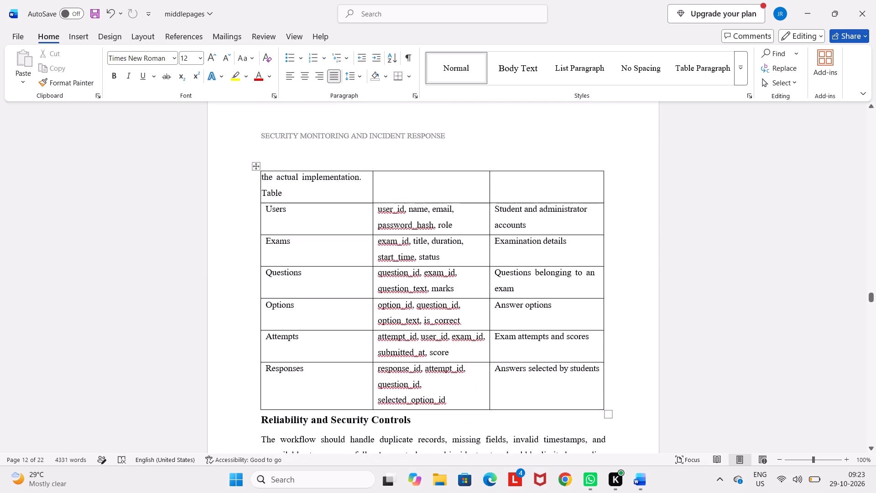
pyautogui.scroll(-4, 449, 346)
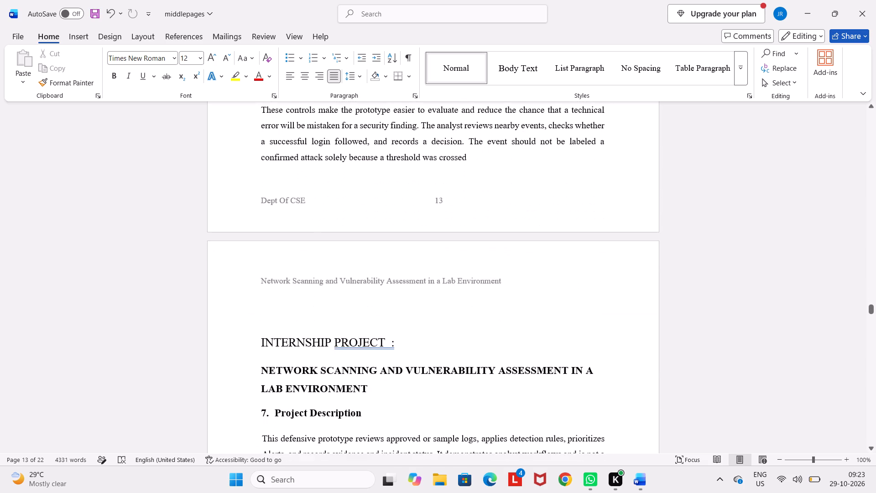
pyautogui.scroll(-2, 449, 346)
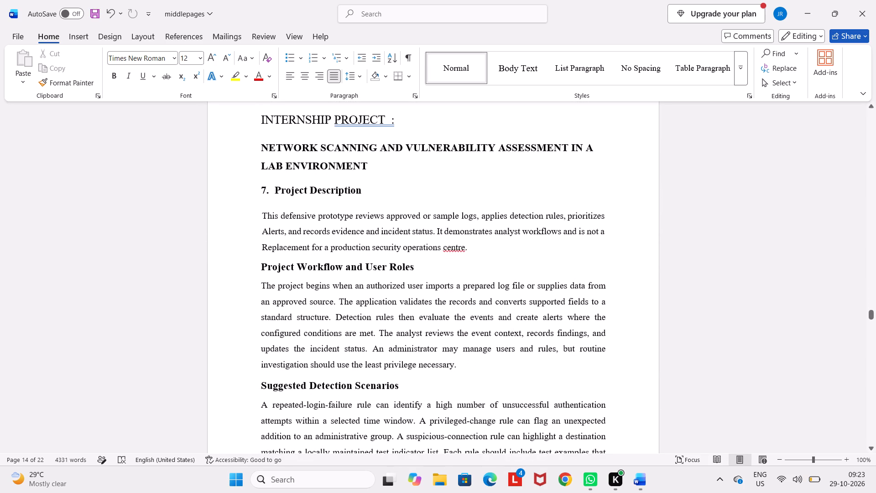
pyautogui.scroll(-1, 449, 346)
pyautogui.scroll(1, 449, 346)
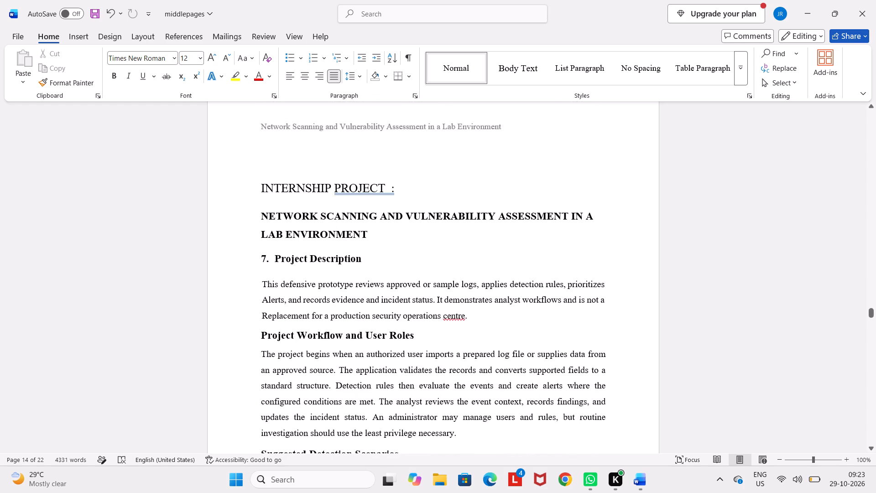
pyautogui.scroll(-1, 449, 346)
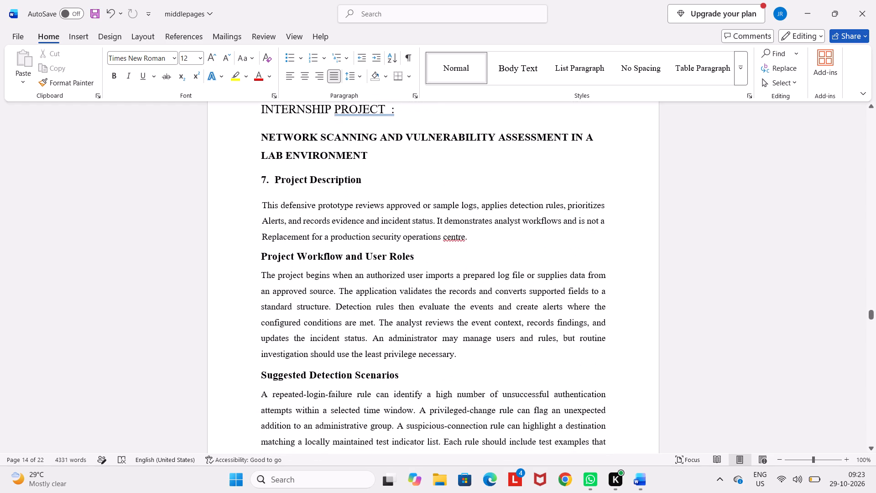
pyautogui.scroll(-2, 449, 346)
pyautogui.scroll(2, 449, 346)
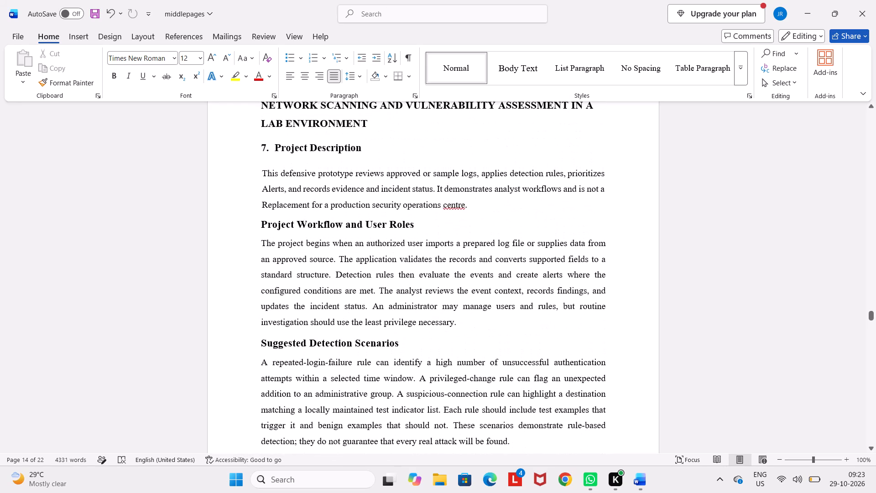
pyautogui.scroll(1, 349, 134)
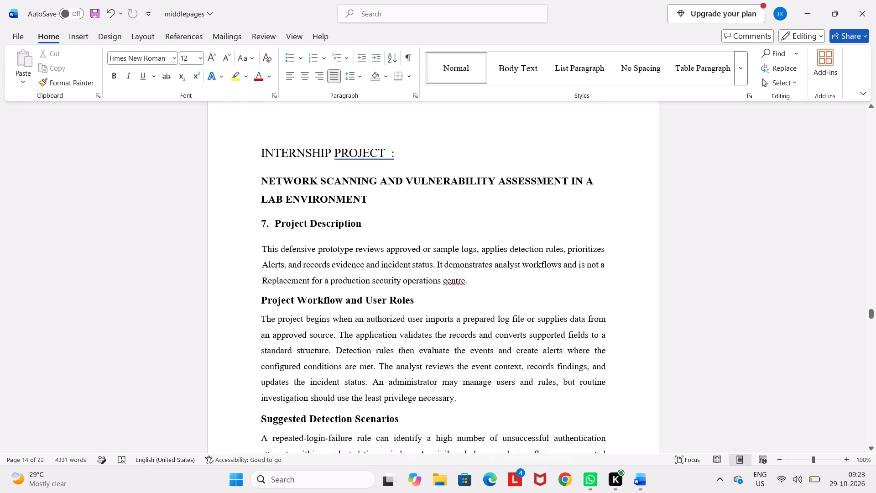
pyautogui.click(395, 154)
# Delete the overflow text "would help resolve it." on page 15 and end page 14's last sentence with a period after "additional information".
pyautogui.scroll(-1, 395, 154)
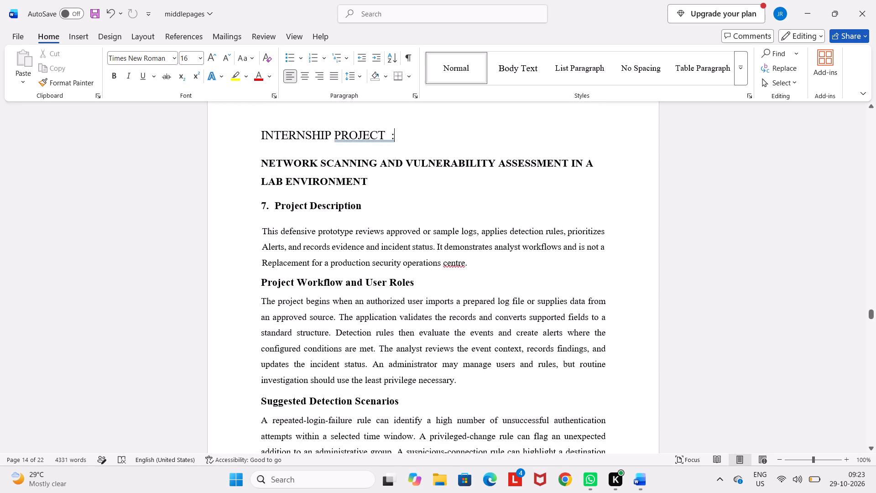
pyautogui.scroll(-4, 395, 154)
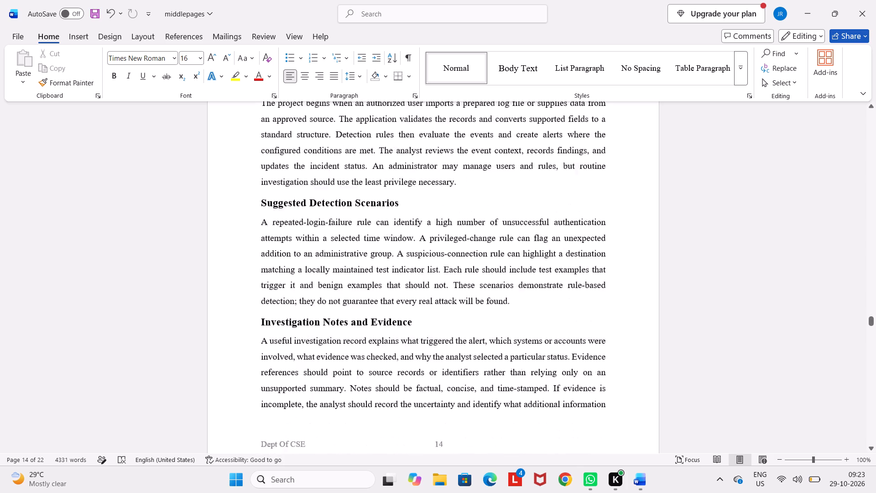
pyautogui.scroll(-3, 395, 154)
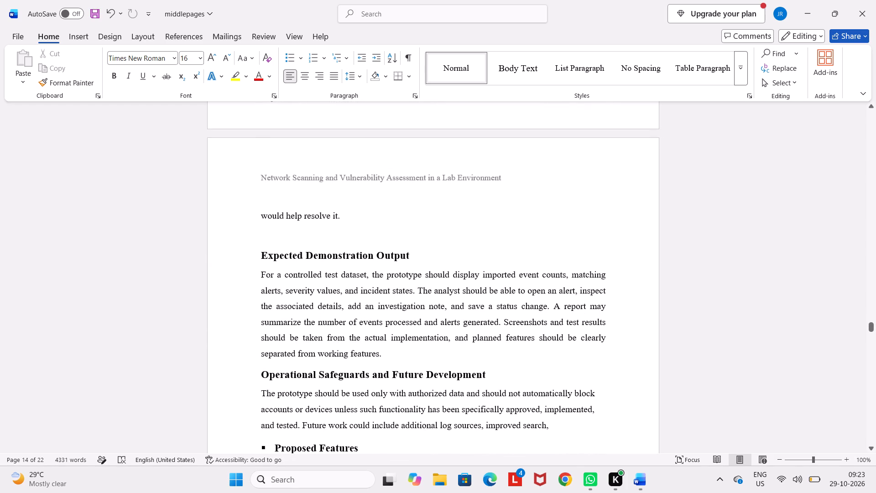
pyautogui.scroll(1, 292, 213)
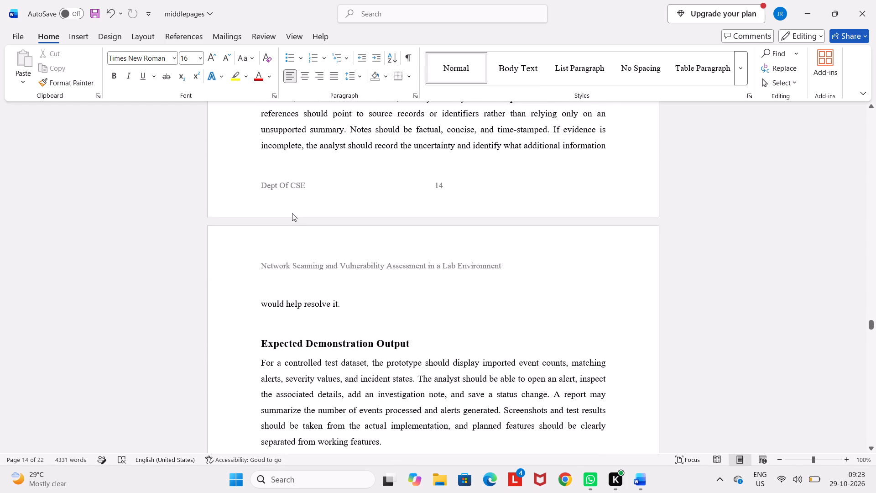
pyautogui.scroll(2, 292, 213)
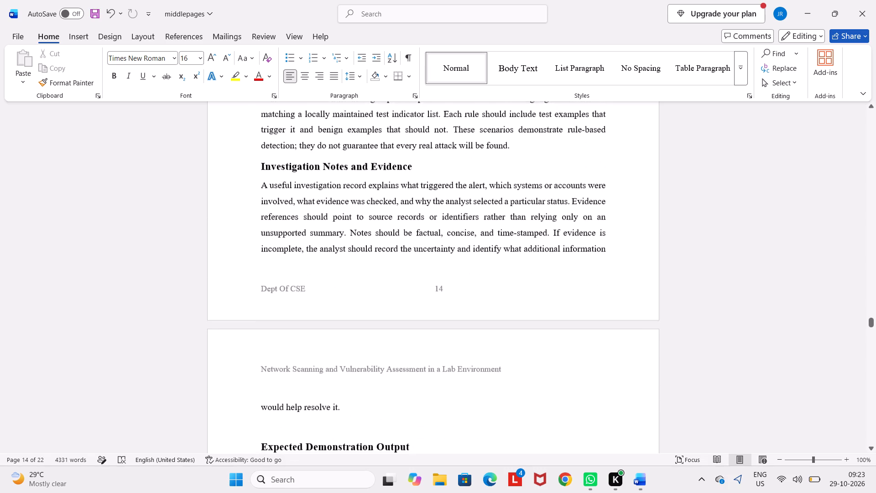
pyautogui.scroll(-2, 292, 213)
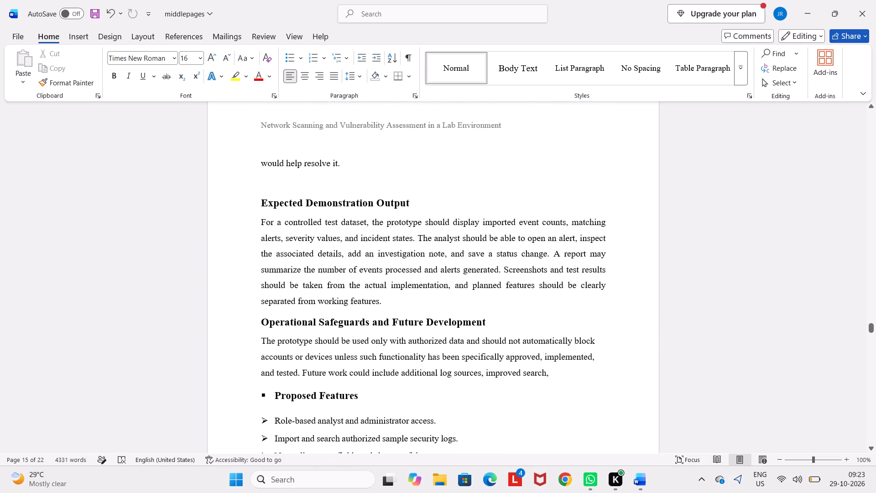
pyautogui.moveTo(340, 160); pyautogui.dragTo(263, 155)
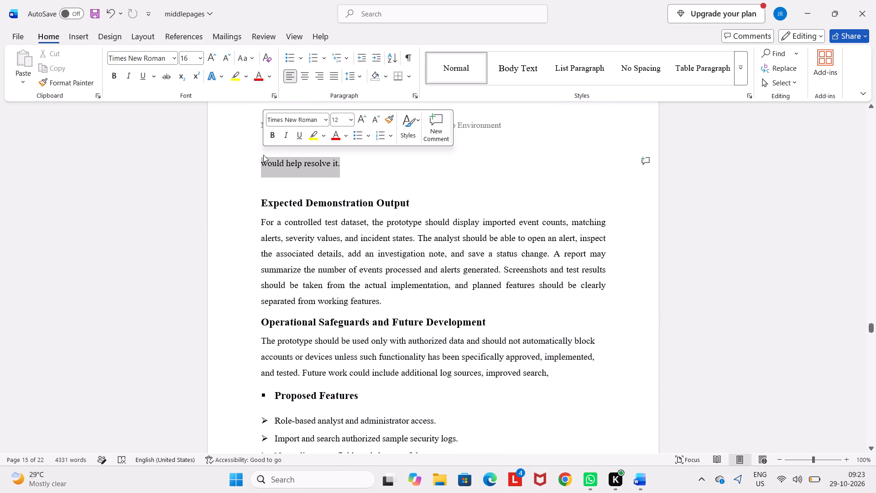
pyautogui.press('BackSpace')
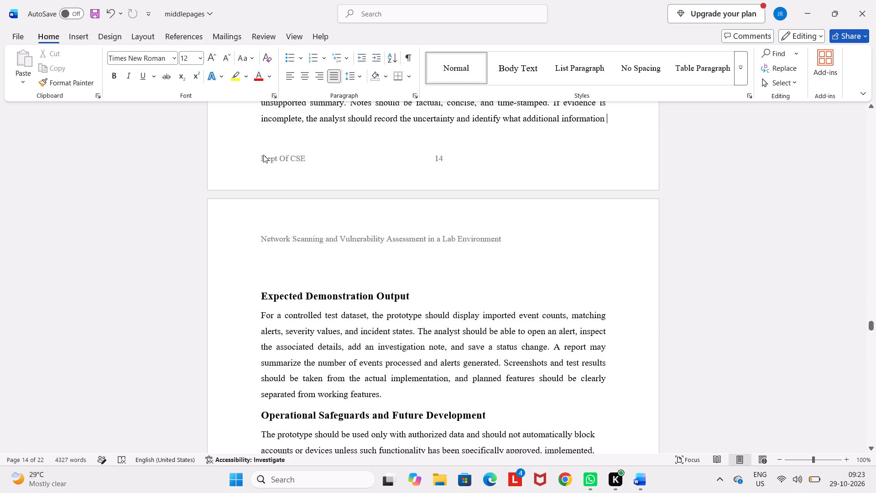
pyautogui.press('.')
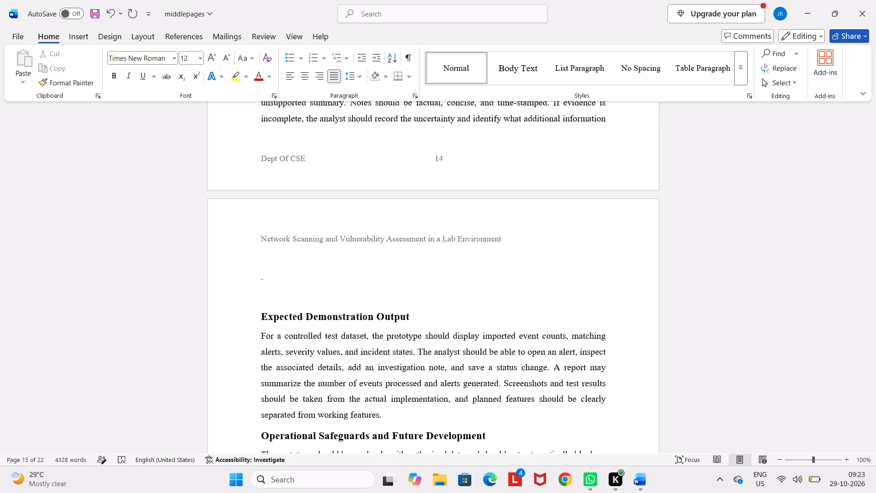
pyautogui.press('BackSpace')
pyautogui.press('BackSpace')
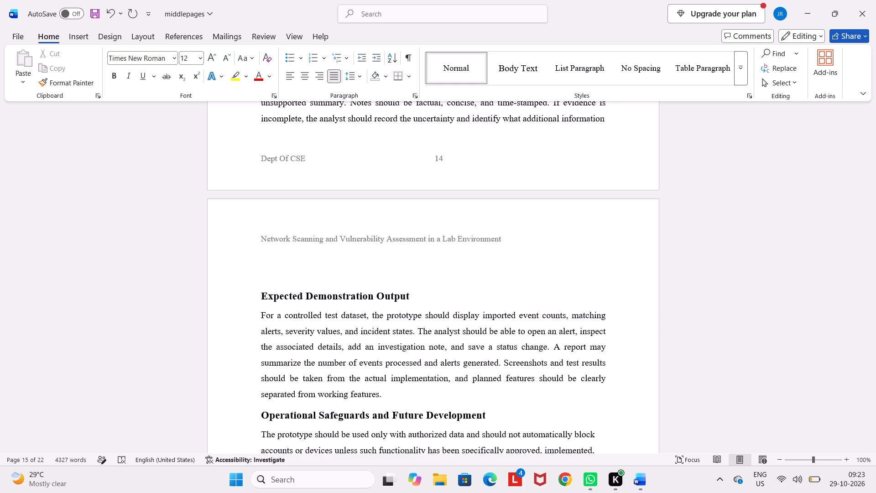
pyautogui.press('.')
# Delete the overflow text "privilege necessary." at the top of page 16 and put a period after "should use the least" on page 15.
pyautogui.scroll(-1, 263, 155)
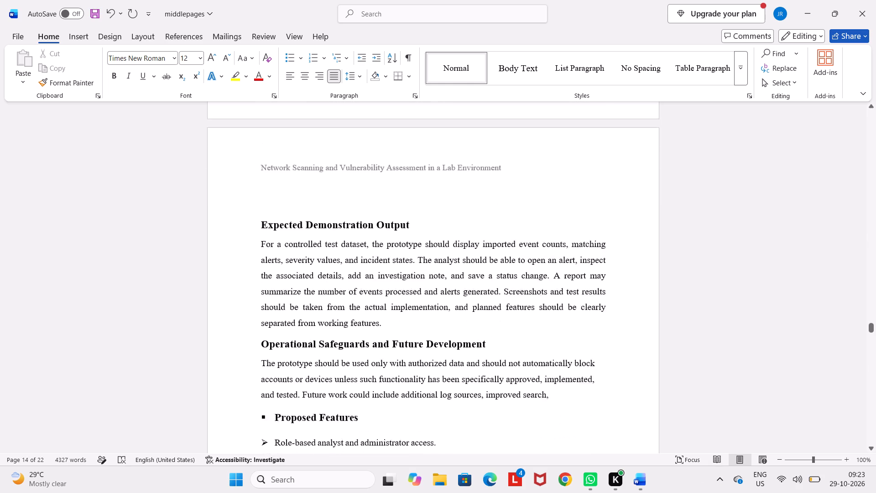
pyautogui.scroll(-3, 263, 155)
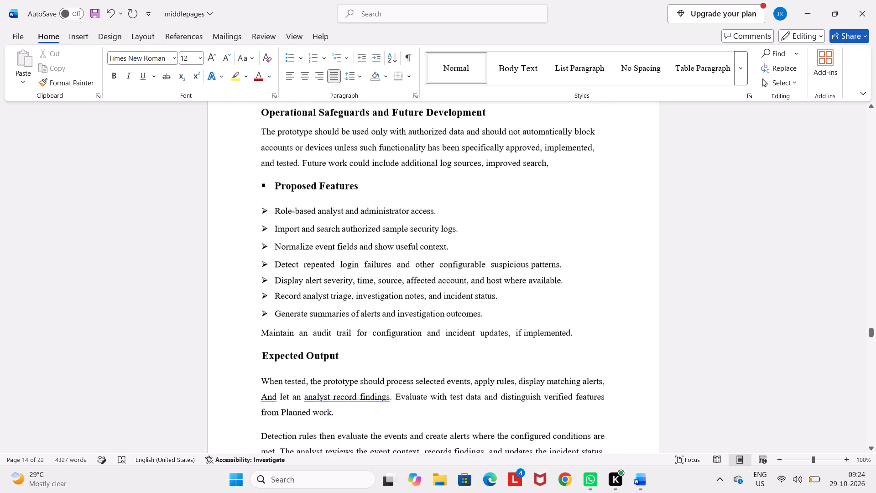
pyautogui.scroll(-3, 263, 155)
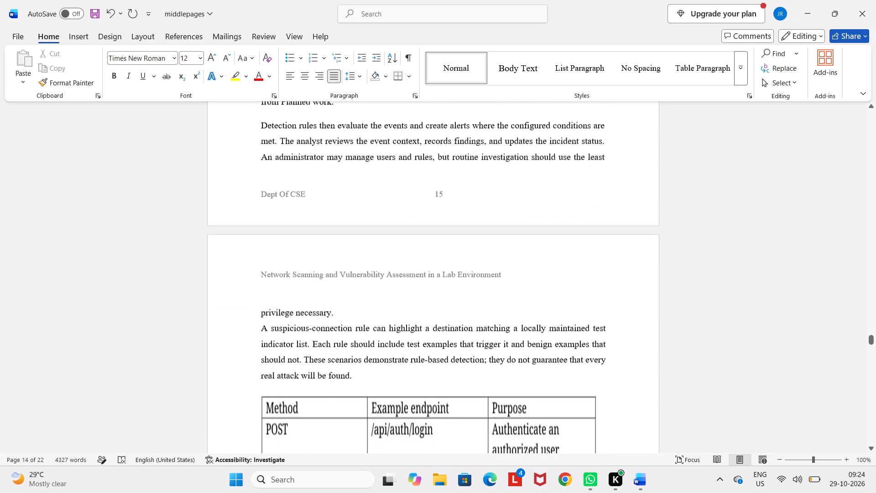
pyautogui.scroll(-1, 263, 155)
pyautogui.scroll(2, 263, 155)
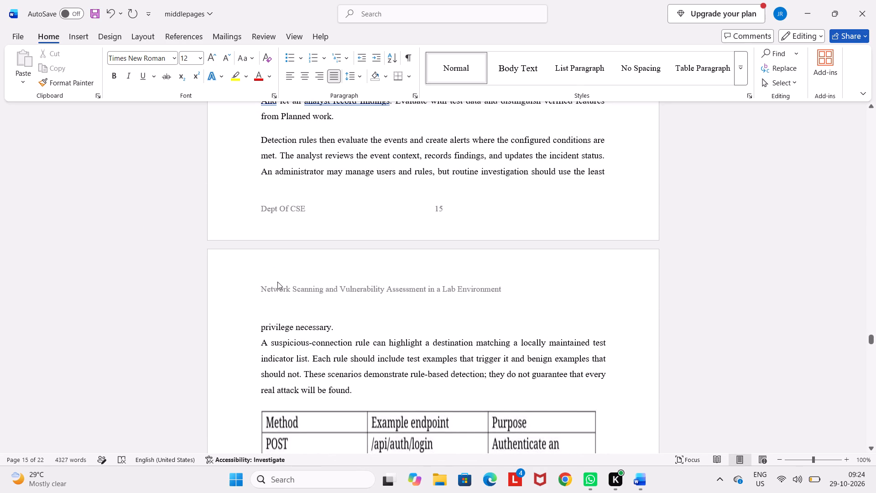
pyautogui.click(342, 334)
pyautogui.moveTo(342, 334); pyautogui.dragTo(276, 326)
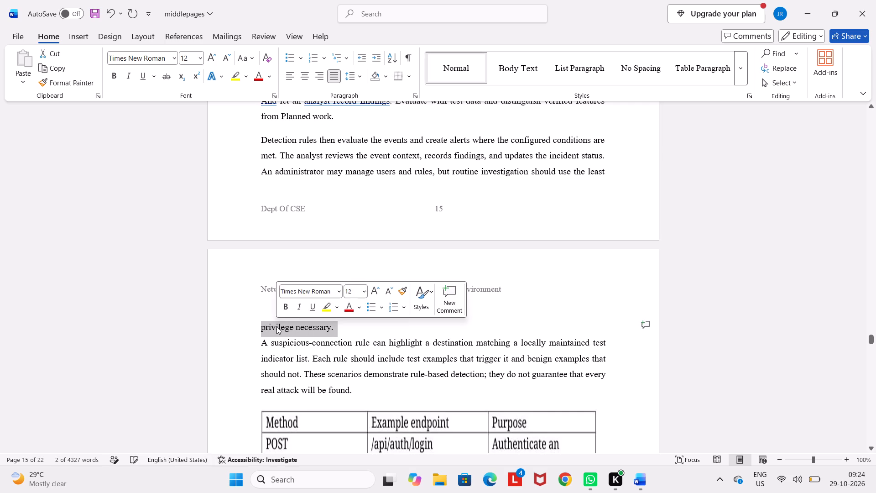
pyautogui.press('BackSpace')
pyautogui.press('.')
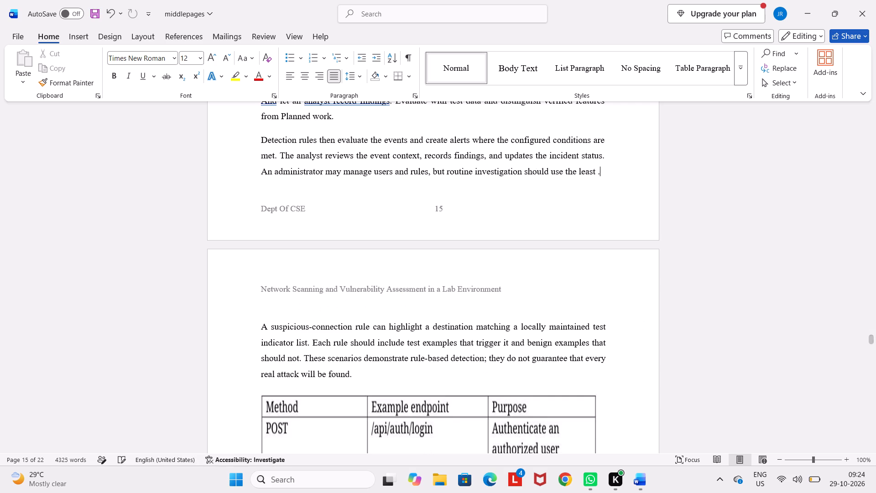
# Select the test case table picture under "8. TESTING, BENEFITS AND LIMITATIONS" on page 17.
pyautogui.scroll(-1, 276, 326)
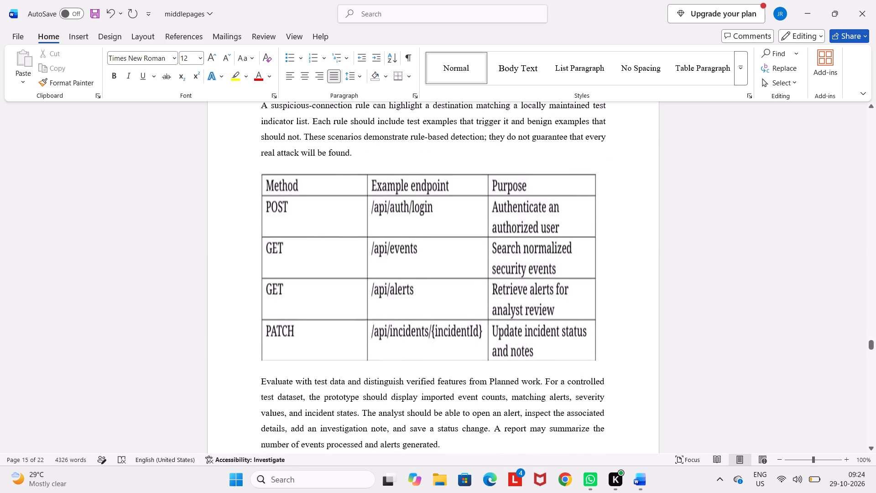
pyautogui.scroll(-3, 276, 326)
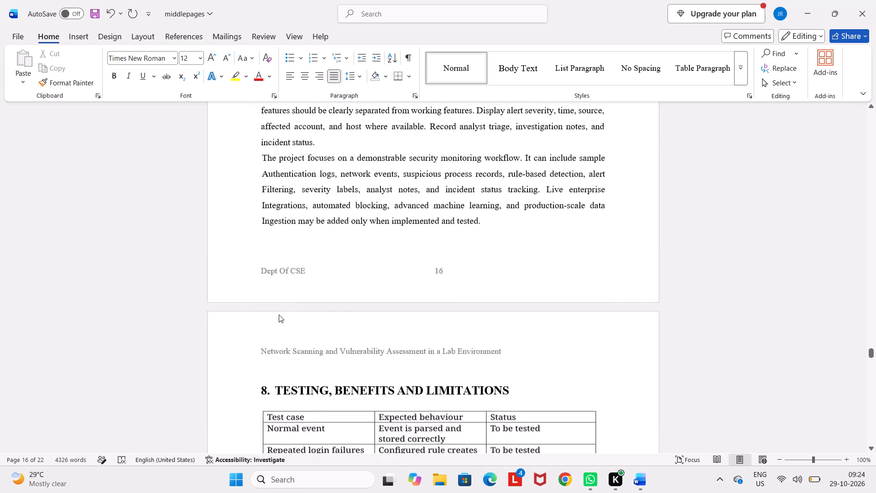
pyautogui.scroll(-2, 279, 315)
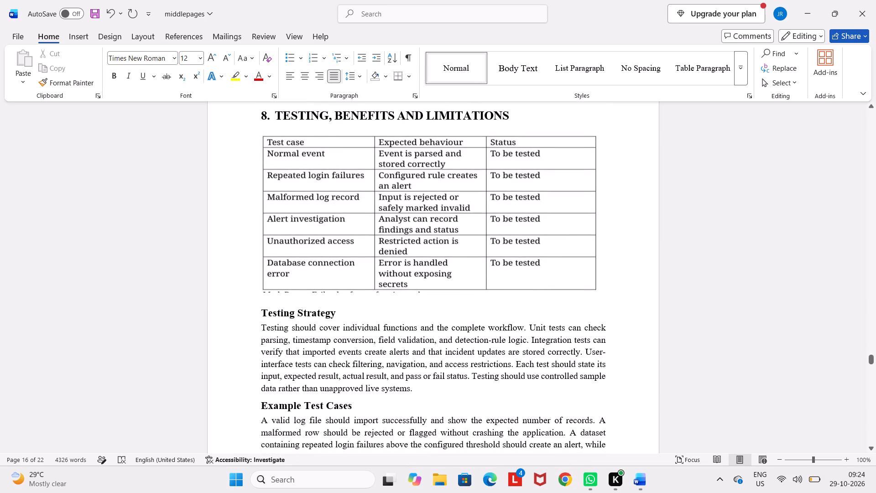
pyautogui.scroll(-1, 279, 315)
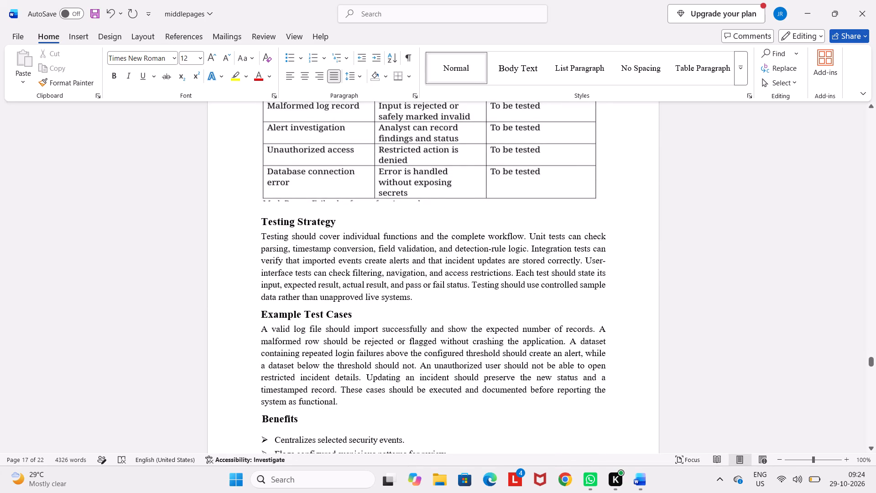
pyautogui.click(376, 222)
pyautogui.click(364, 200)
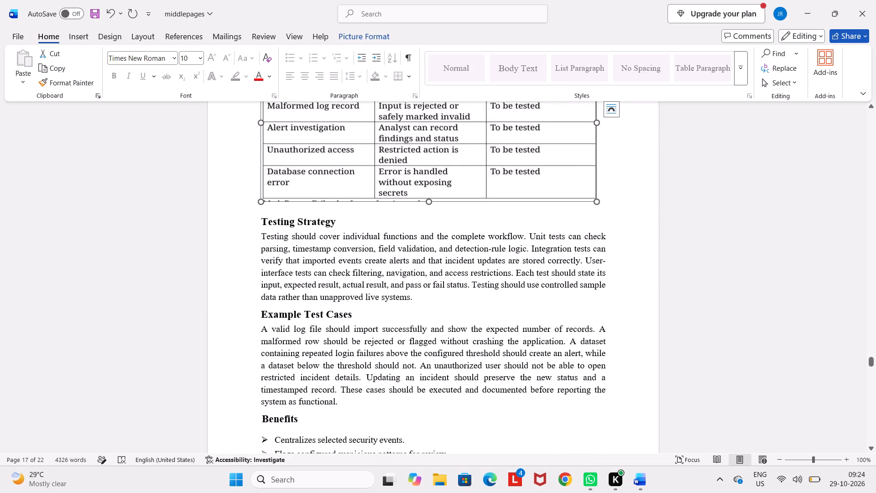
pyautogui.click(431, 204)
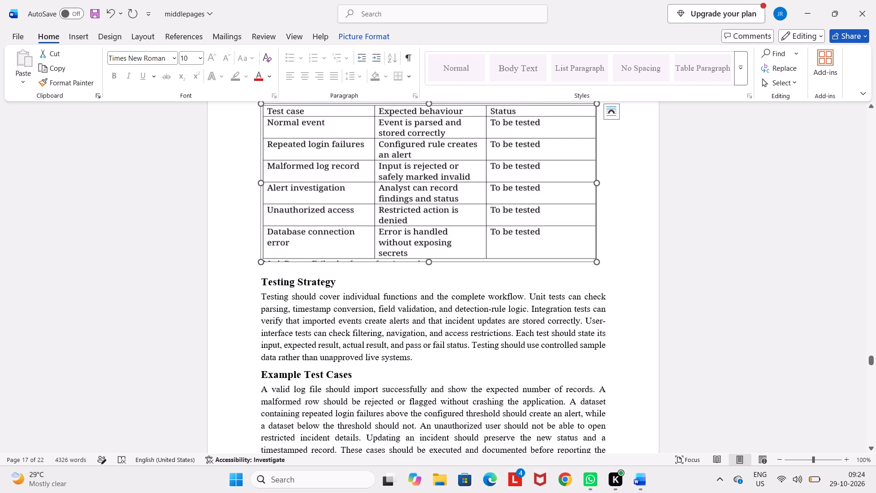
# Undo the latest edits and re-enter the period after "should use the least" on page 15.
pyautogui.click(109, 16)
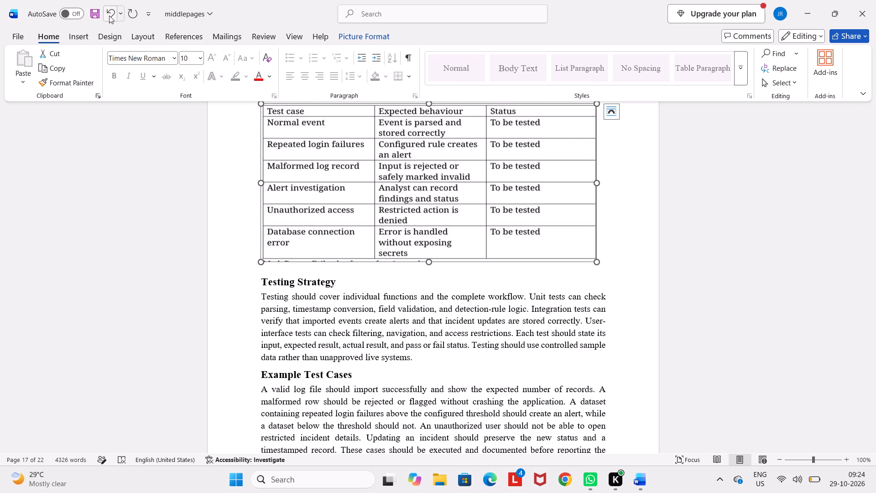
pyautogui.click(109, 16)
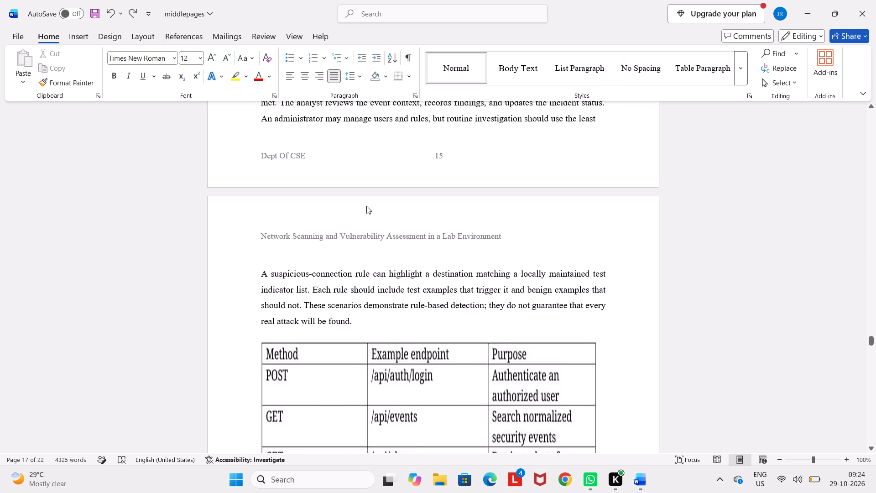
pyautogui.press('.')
# Check the layout of pages 15 to 17, including the test case table picture, Testing Strategy, Example Test Cases and Benefits sections.
pyautogui.scroll(-5, 367, 204)
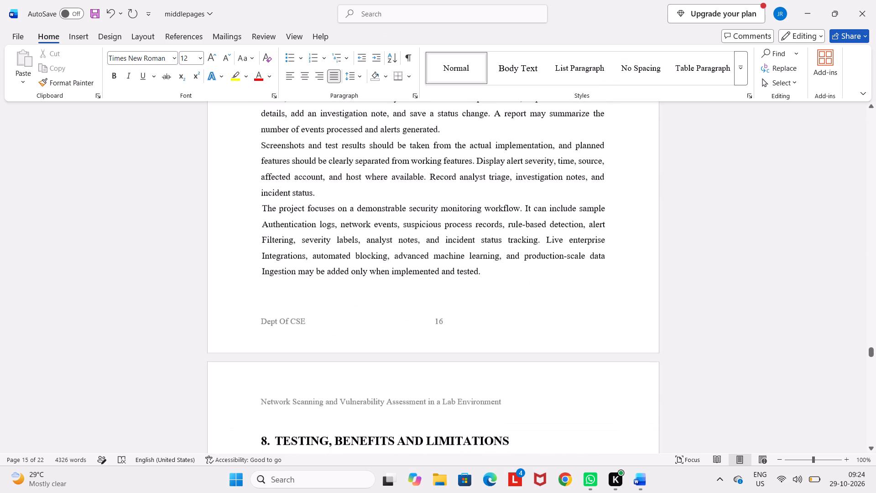
pyautogui.scroll(2, 367, 204)
pyautogui.scroll(-1, 367, 204)
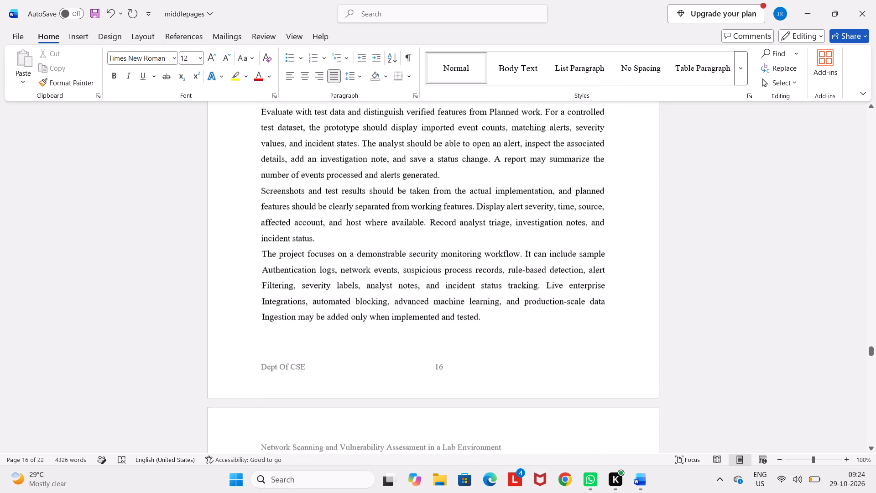
pyautogui.scroll(-4, 367, 204)
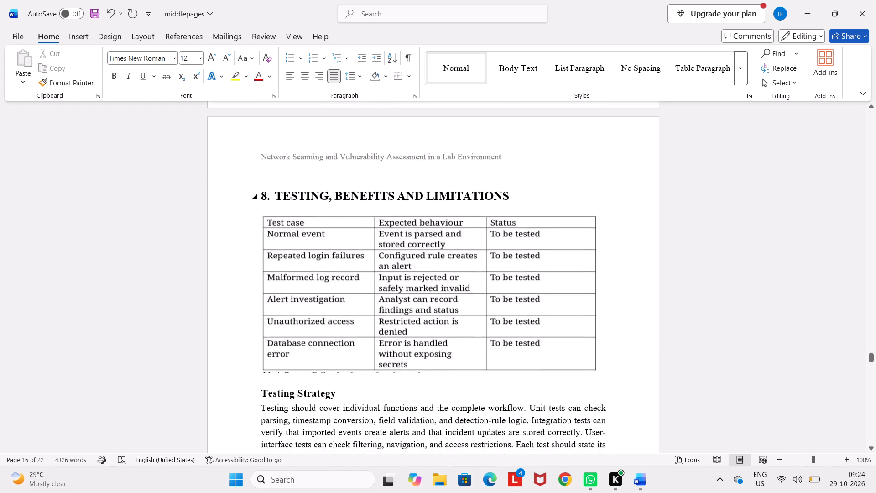
pyautogui.scroll(-1, 367, 204)
pyautogui.scroll(2, 367, 204)
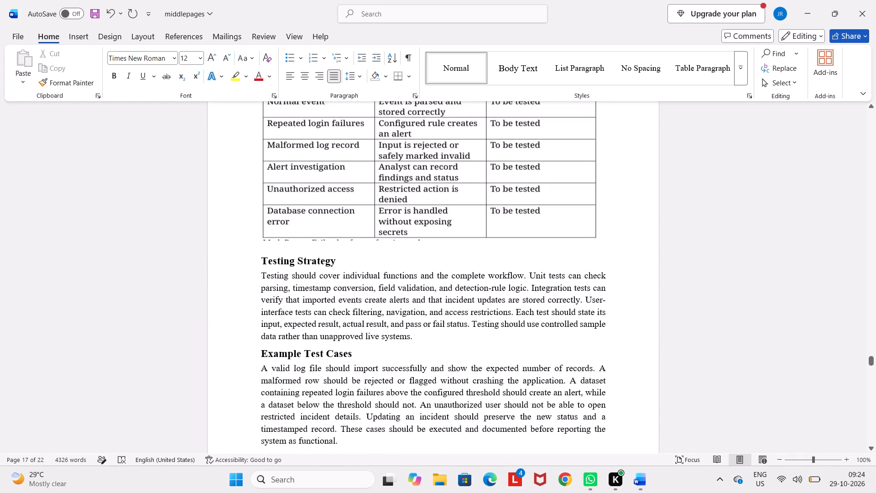
pyautogui.click(295, 201)
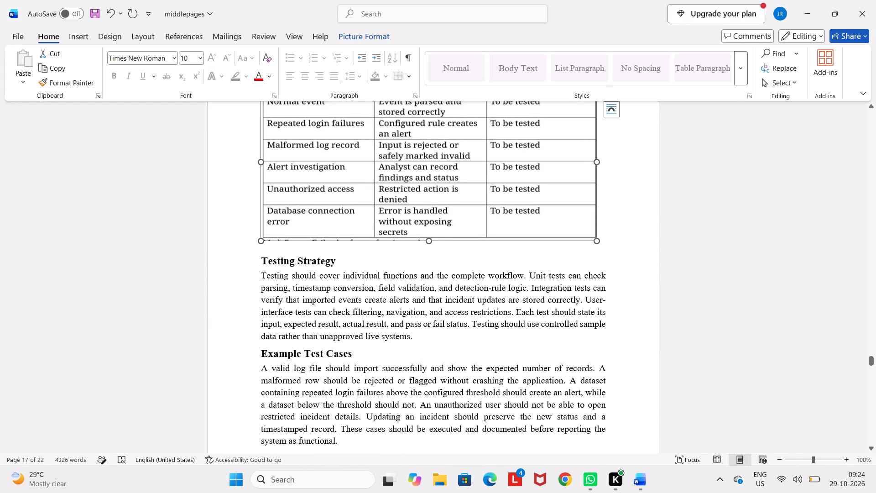
pyautogui.click(352, 277)
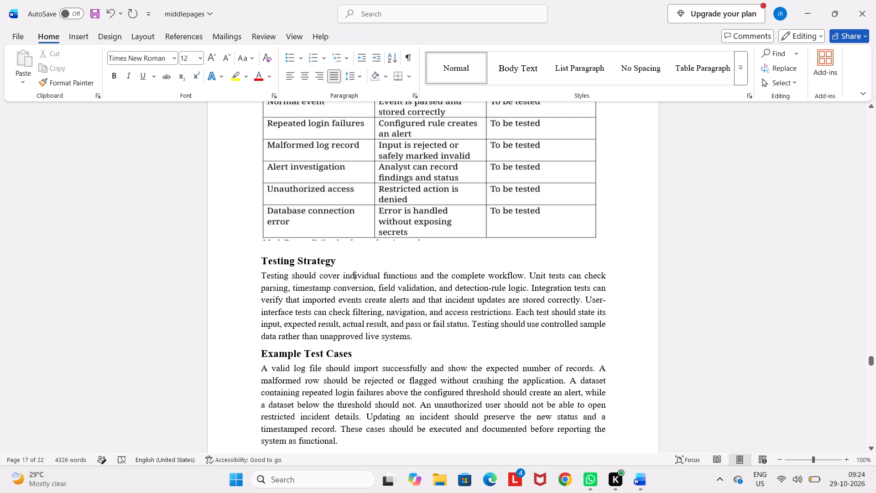
pyautogui.scroll(-3, 352, 277)
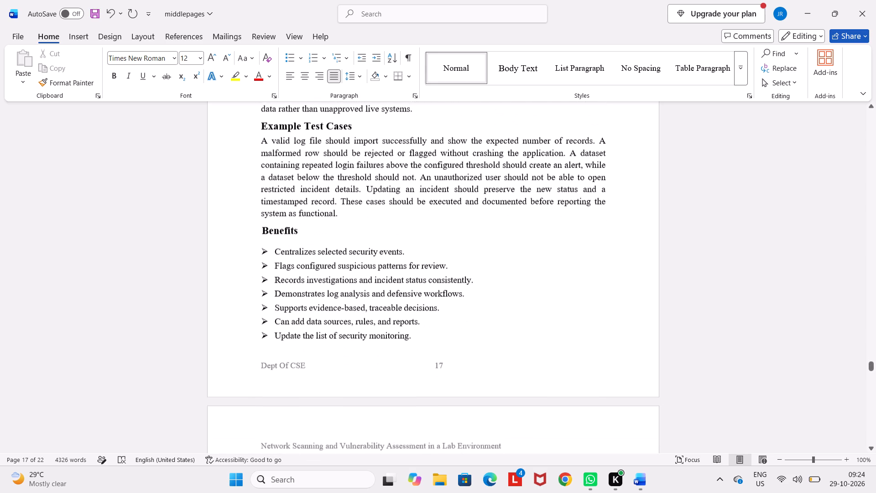
# Examine the end of the report from page 18 through page 22 for blank pages.
pyautogui.scroll(-3, 352, 277)
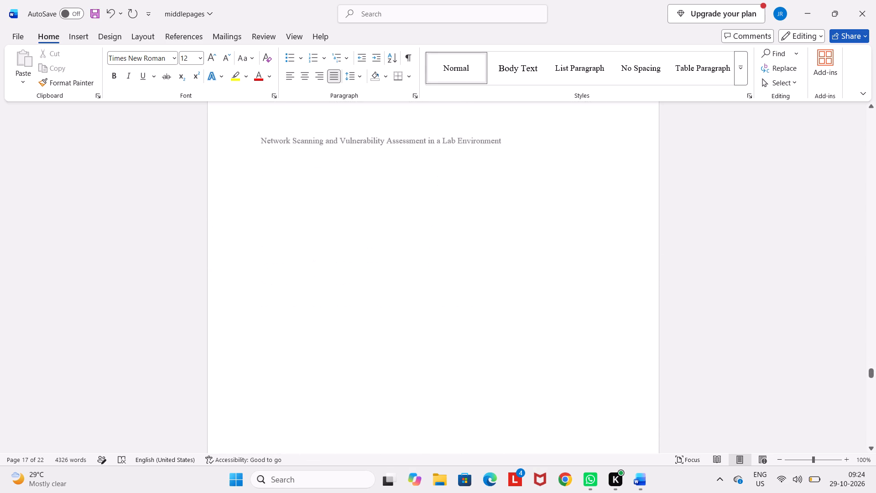
pyautogui.scroll(-7, 352, 277)
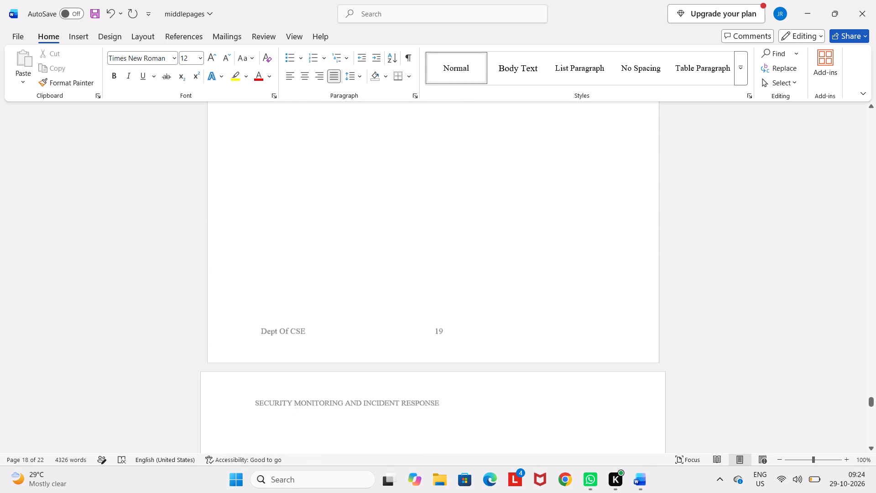
pyautogui.scroll(-7, 352, 277)
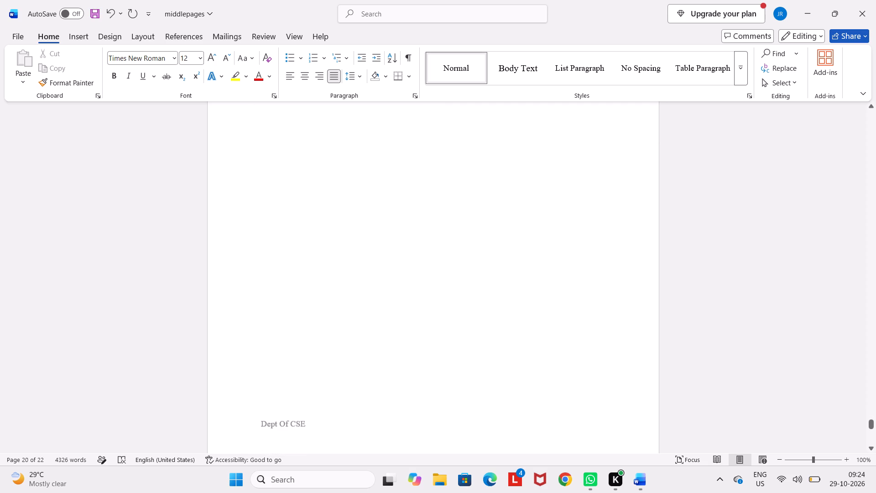
pyautogui.click(352, 277)
pyautogui.scroll(-2, 352, 277)
pyautogui.scroll(1, 352, 277)
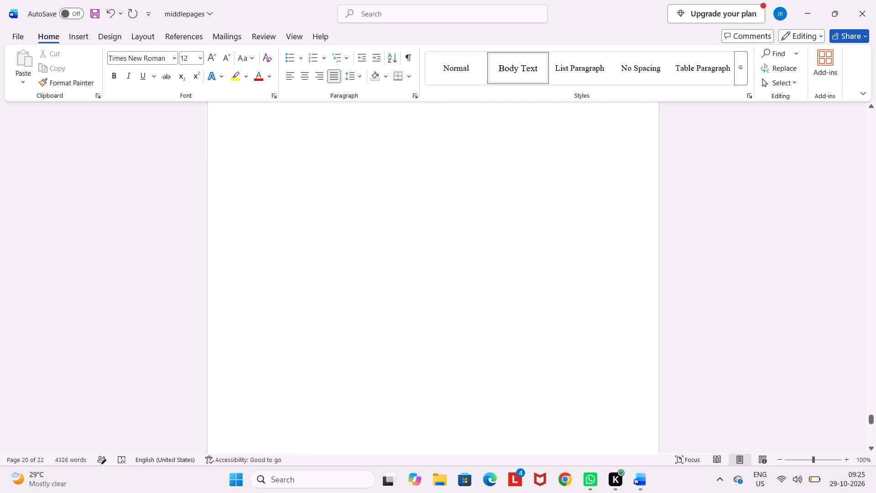
pyautogui.scroll(6, 352, 277)
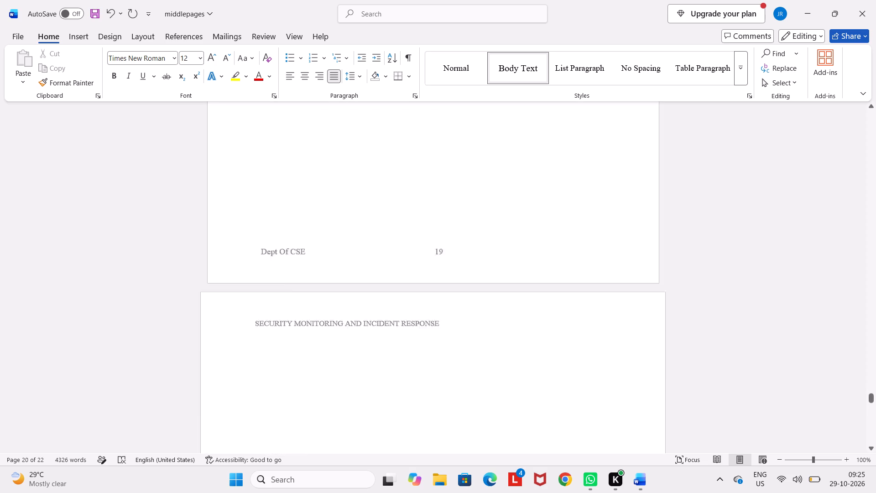
pyautogui.scroll(3, 352, 277)
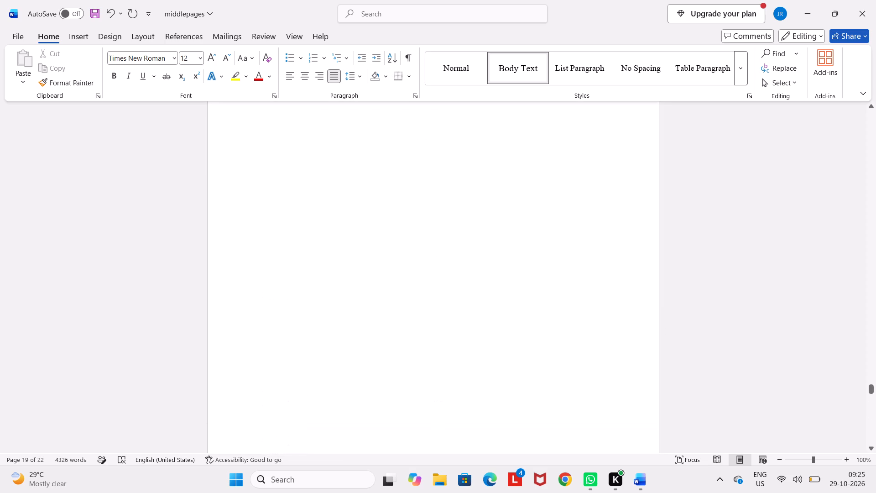
pyautogui.scroll(3, 352, 277)
pyautogui.scroll(-4, 352, 277)
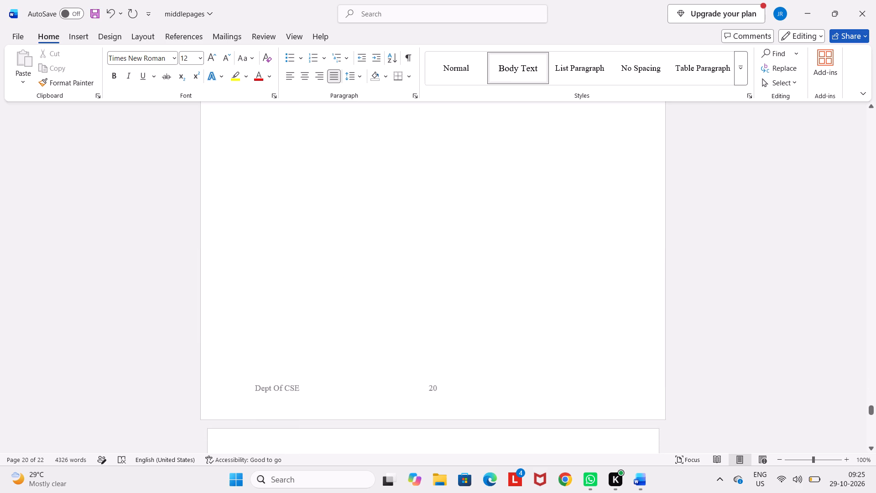
pyautogui.scroll(-2, 352, 277)
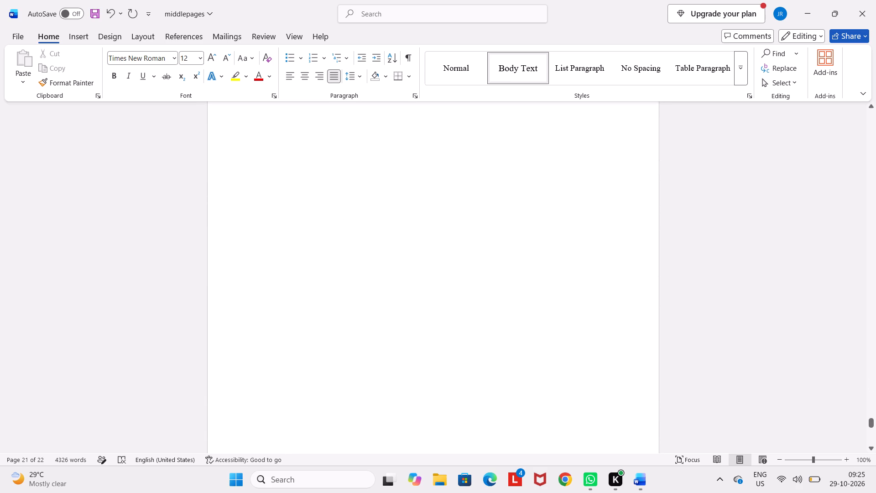
pyautogui.scroll(-3, 352, 277)
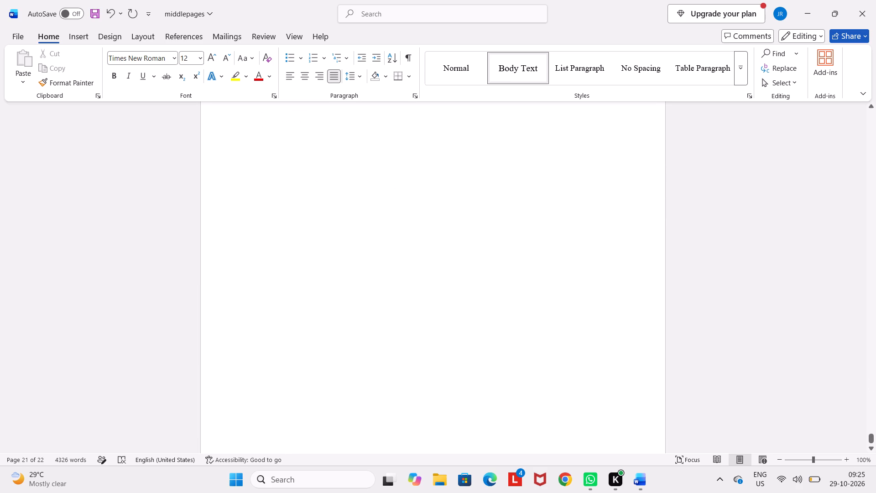
pyautogui.scroll(-2, 352, 277)
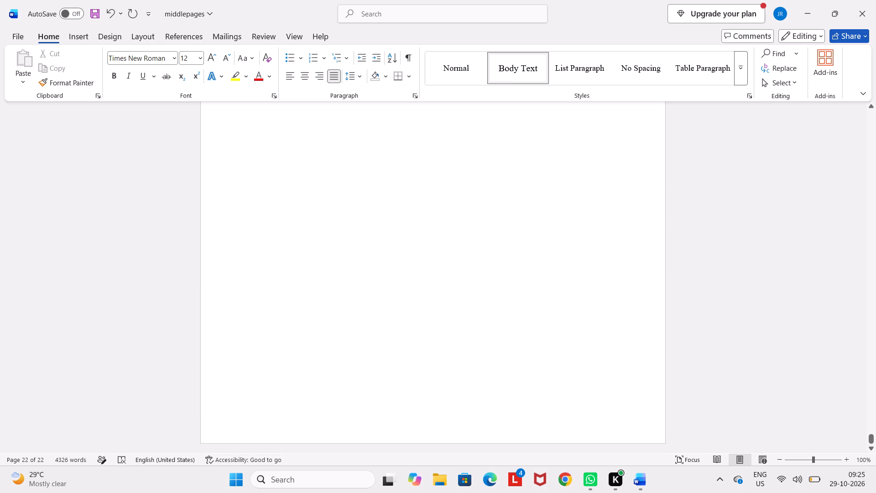
pyautogui.scroll(6, 282, 170)
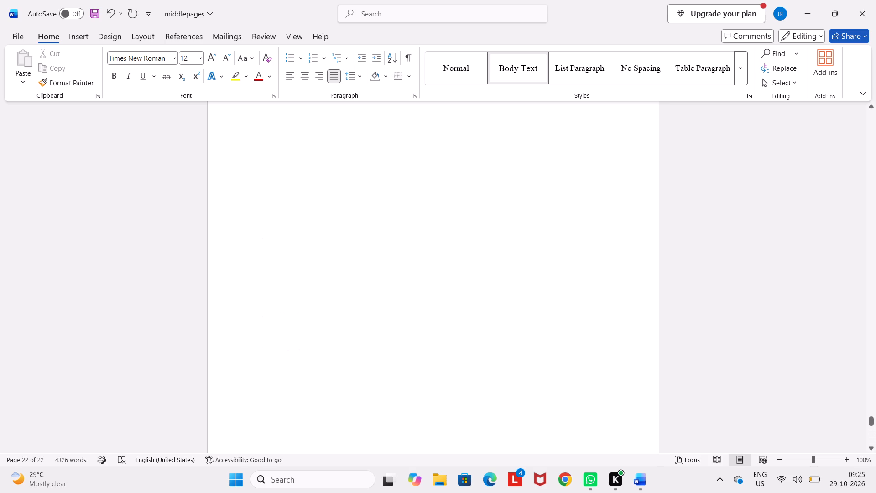
pyautogui.scroll(5, 282, 170)
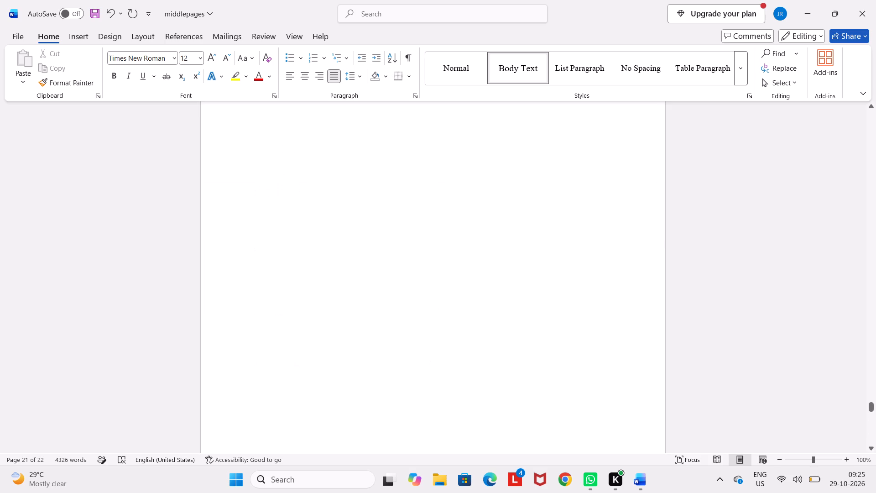
pyautogui.scroll(2, 282, 170)
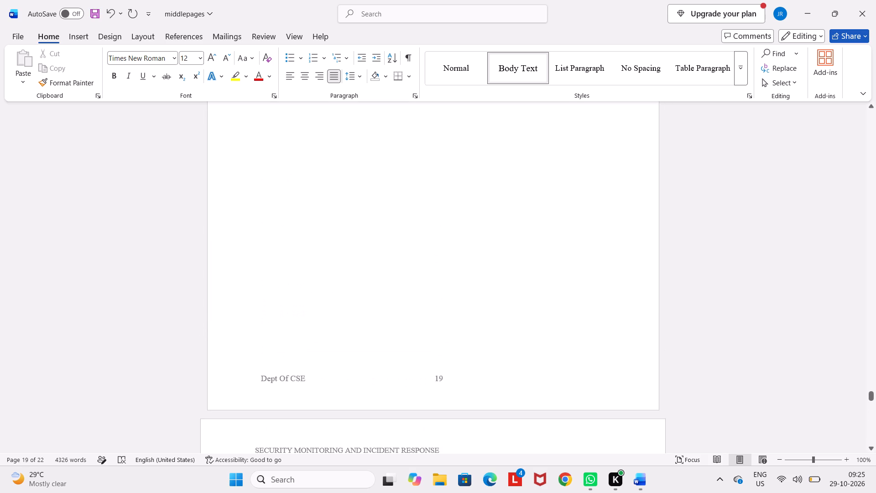
pyautogui.scroll(-1, 441, 330)
# Delete the empty content and breaks from page 20 onward to remove the surplus blank pages at the report's end.
pyautogui.hscroll(1, 479, 369)
pyautogui.rightClick(479, 369)
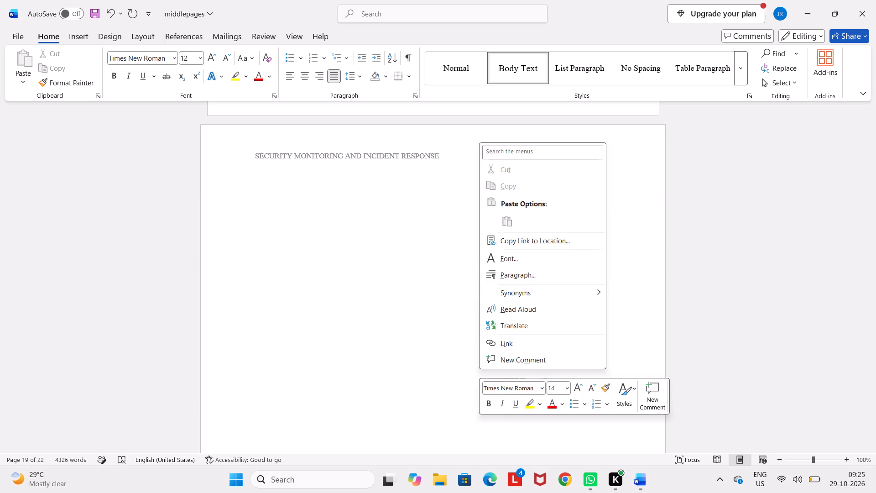
pyautogui.click(479, 369)
pyautogui.press('Delete')
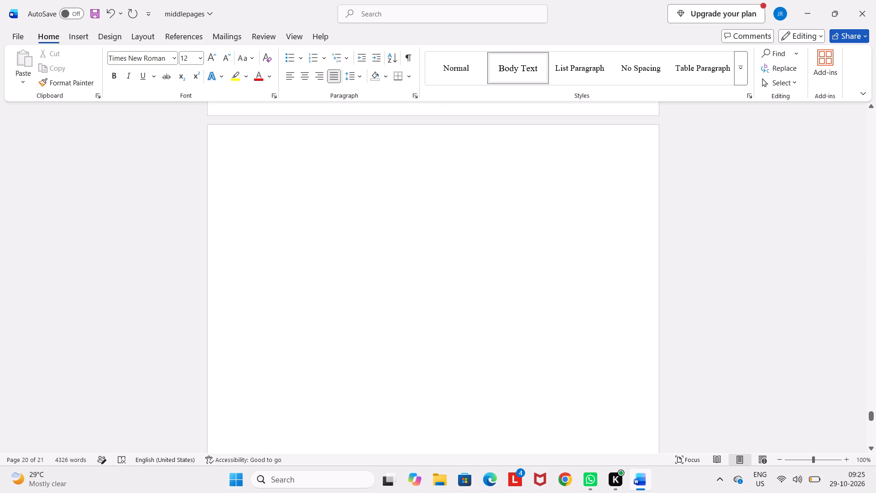
pyautogui.press('Delete')
pyautogui.press('Delete')
pyautogui.press('Delete')
pyautogui.press('Delete')
pyautogui.press('Delete')
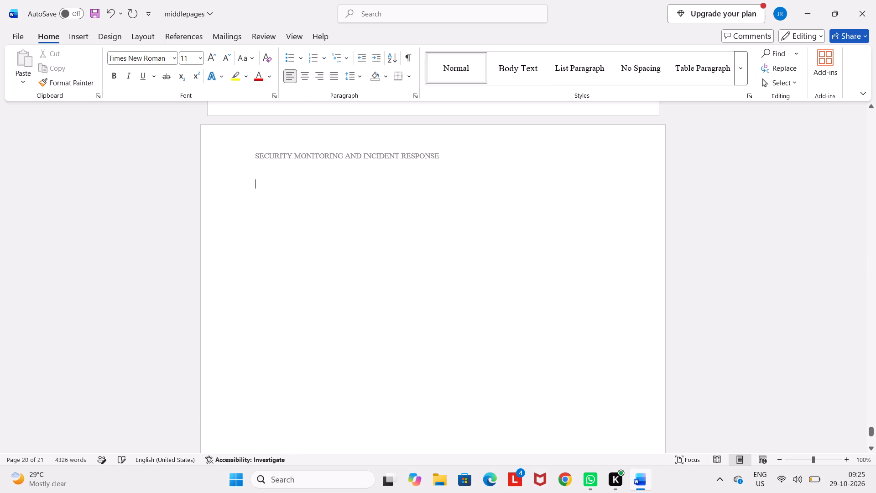
pyautogui.press('Delete')
pyautogui.press('Delete')
pyautogui.press('Delete')
pyautogui.press('Delete')
pyautogui.press('Delete')
pyautogui.press('Delete')
pyautogui.press('Delete')
pyautogui.press('Delete')
pyautogui.press('Delete')
pyautogui.press('Delete')
pyautogui.press('Delete')
pyautogui.press('Delete')
# Try to remove the blank page 19 by deleting backwards from its empty area.
pyautogui.scroll(1, 479, 369)
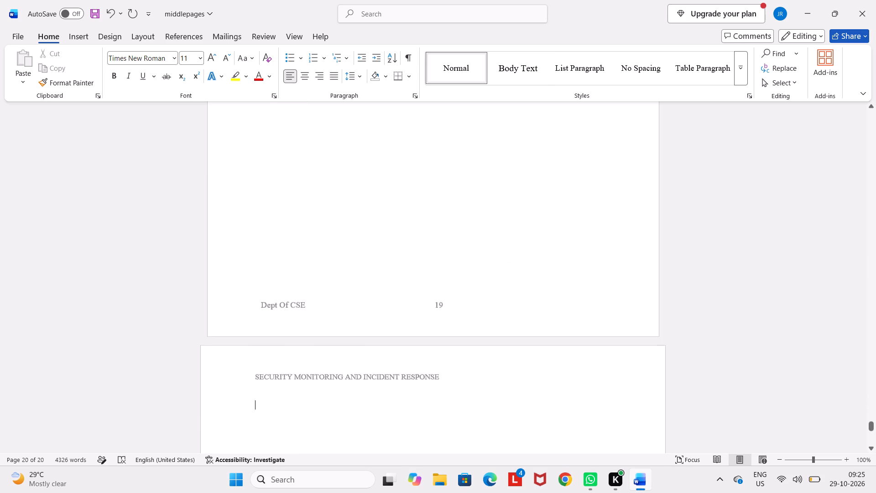
pyautogui.scroll(1, 479, 369)
pyautogui.click(479, 369)
pyautogui.press('BackSpace')
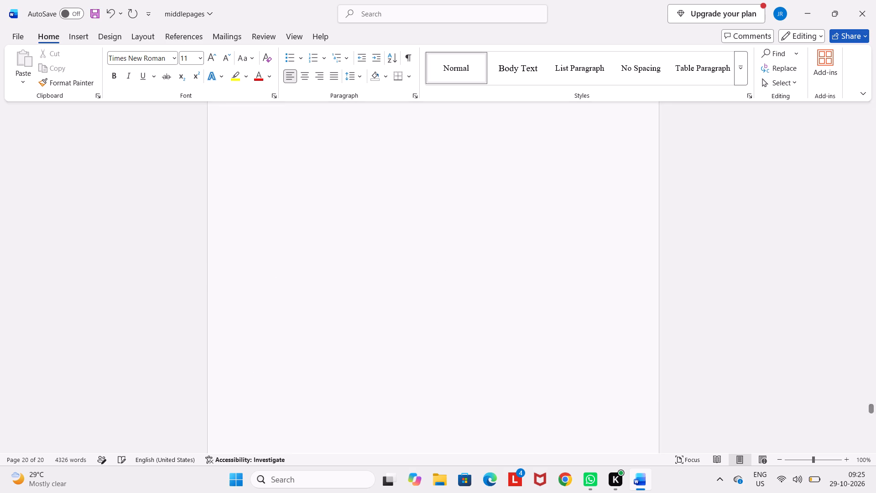
pyautogui.scroll(-3, 479, 369)
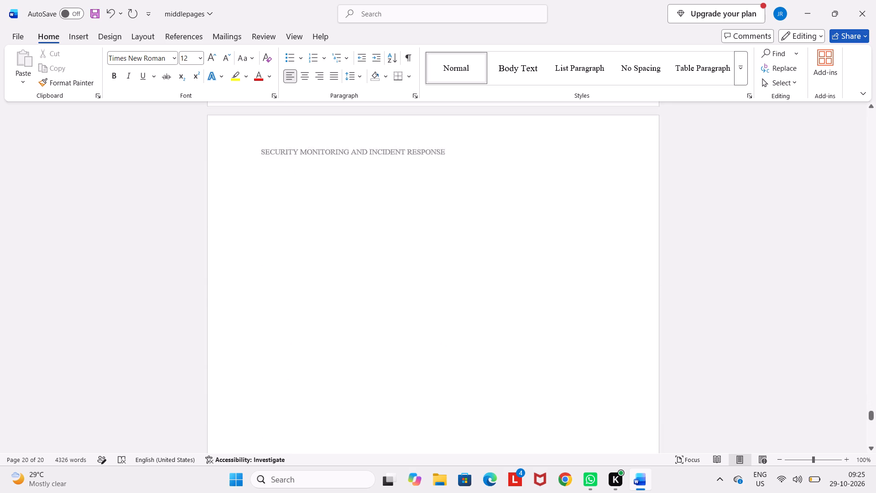
pyautogui.scroll(-2, 479, 369)
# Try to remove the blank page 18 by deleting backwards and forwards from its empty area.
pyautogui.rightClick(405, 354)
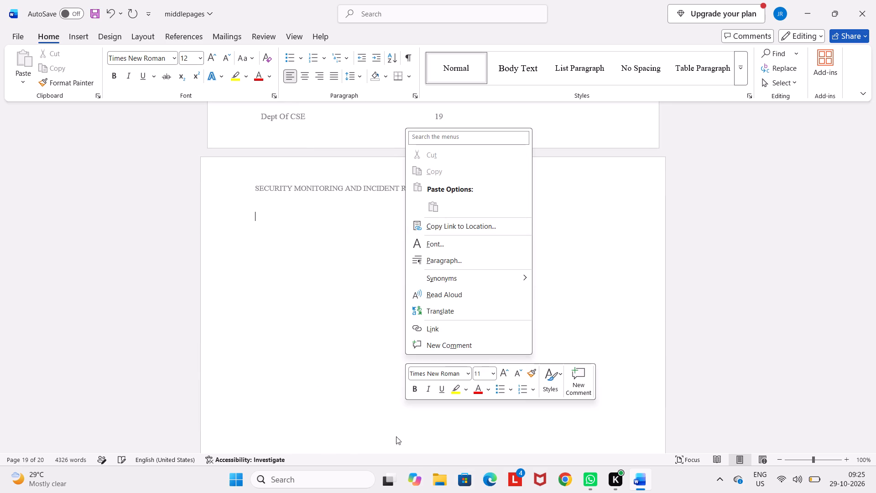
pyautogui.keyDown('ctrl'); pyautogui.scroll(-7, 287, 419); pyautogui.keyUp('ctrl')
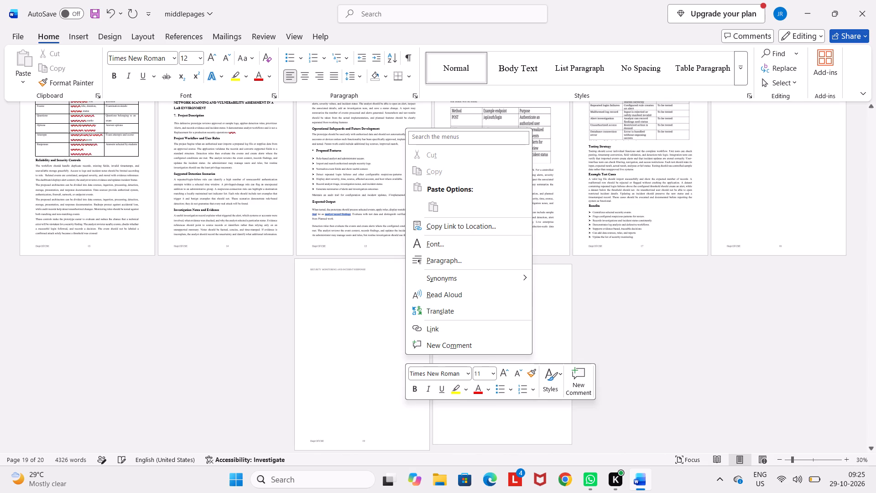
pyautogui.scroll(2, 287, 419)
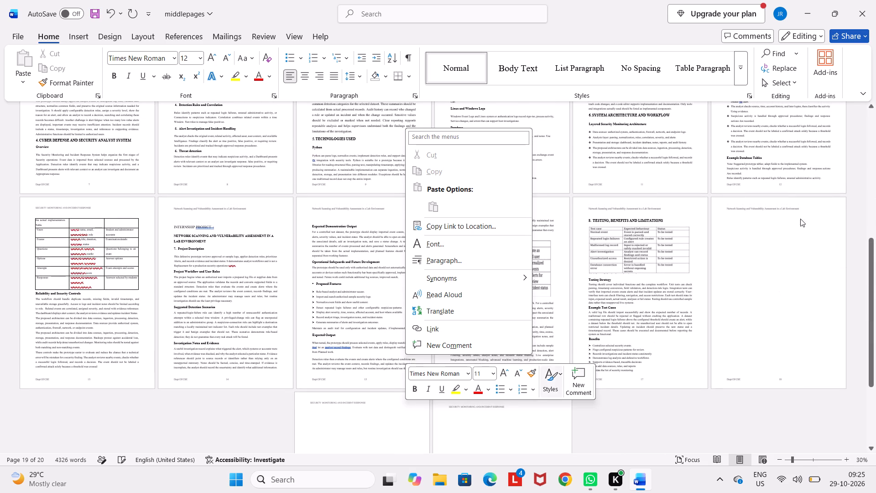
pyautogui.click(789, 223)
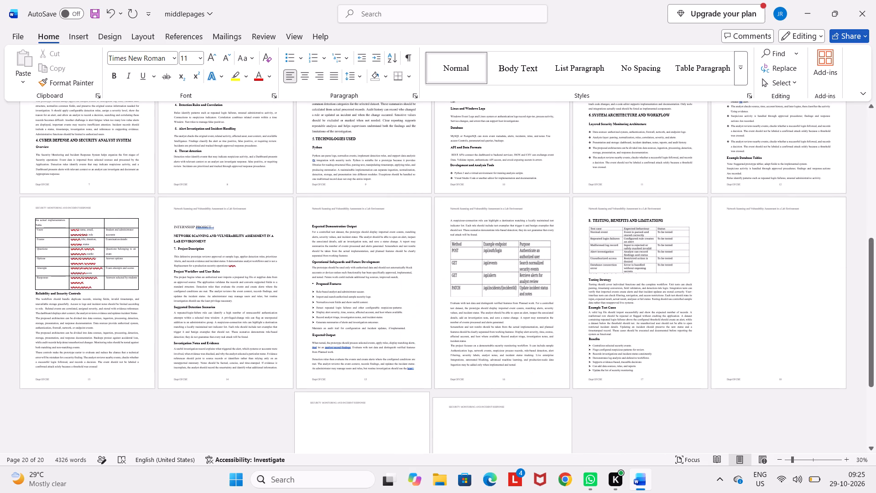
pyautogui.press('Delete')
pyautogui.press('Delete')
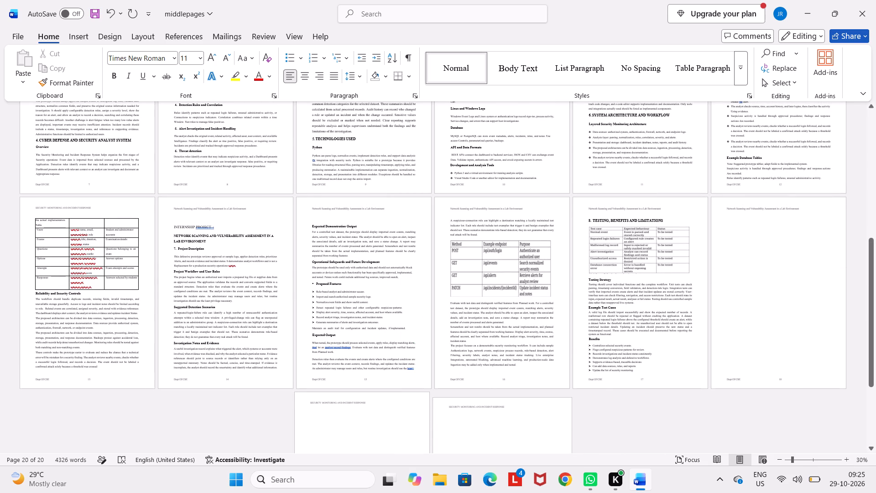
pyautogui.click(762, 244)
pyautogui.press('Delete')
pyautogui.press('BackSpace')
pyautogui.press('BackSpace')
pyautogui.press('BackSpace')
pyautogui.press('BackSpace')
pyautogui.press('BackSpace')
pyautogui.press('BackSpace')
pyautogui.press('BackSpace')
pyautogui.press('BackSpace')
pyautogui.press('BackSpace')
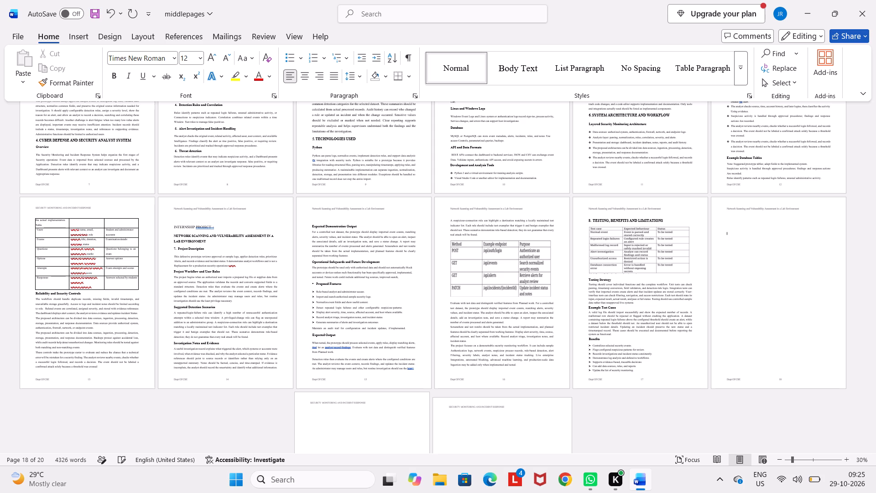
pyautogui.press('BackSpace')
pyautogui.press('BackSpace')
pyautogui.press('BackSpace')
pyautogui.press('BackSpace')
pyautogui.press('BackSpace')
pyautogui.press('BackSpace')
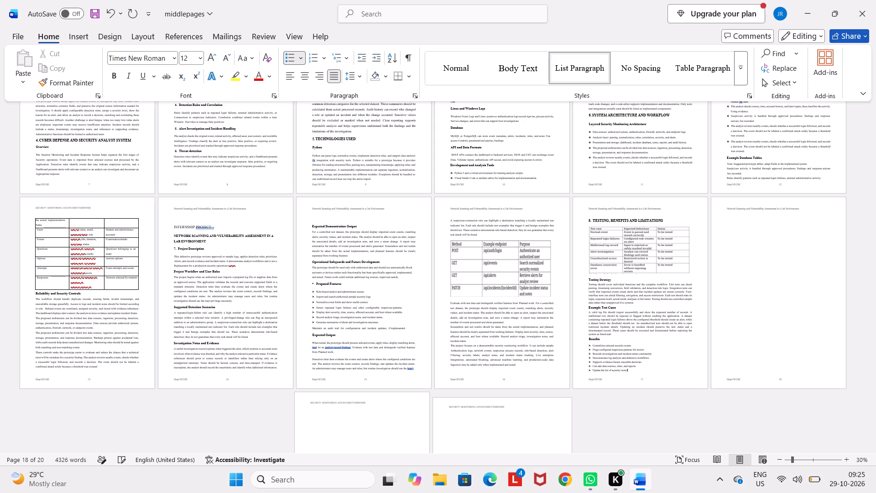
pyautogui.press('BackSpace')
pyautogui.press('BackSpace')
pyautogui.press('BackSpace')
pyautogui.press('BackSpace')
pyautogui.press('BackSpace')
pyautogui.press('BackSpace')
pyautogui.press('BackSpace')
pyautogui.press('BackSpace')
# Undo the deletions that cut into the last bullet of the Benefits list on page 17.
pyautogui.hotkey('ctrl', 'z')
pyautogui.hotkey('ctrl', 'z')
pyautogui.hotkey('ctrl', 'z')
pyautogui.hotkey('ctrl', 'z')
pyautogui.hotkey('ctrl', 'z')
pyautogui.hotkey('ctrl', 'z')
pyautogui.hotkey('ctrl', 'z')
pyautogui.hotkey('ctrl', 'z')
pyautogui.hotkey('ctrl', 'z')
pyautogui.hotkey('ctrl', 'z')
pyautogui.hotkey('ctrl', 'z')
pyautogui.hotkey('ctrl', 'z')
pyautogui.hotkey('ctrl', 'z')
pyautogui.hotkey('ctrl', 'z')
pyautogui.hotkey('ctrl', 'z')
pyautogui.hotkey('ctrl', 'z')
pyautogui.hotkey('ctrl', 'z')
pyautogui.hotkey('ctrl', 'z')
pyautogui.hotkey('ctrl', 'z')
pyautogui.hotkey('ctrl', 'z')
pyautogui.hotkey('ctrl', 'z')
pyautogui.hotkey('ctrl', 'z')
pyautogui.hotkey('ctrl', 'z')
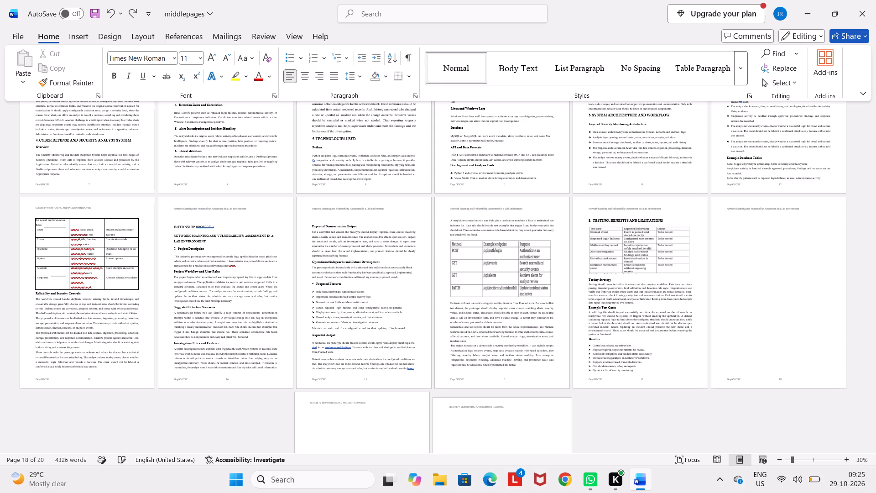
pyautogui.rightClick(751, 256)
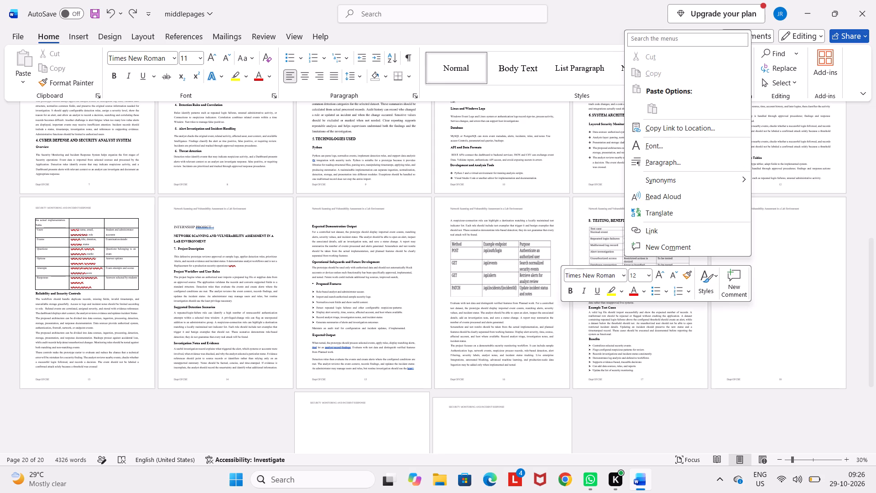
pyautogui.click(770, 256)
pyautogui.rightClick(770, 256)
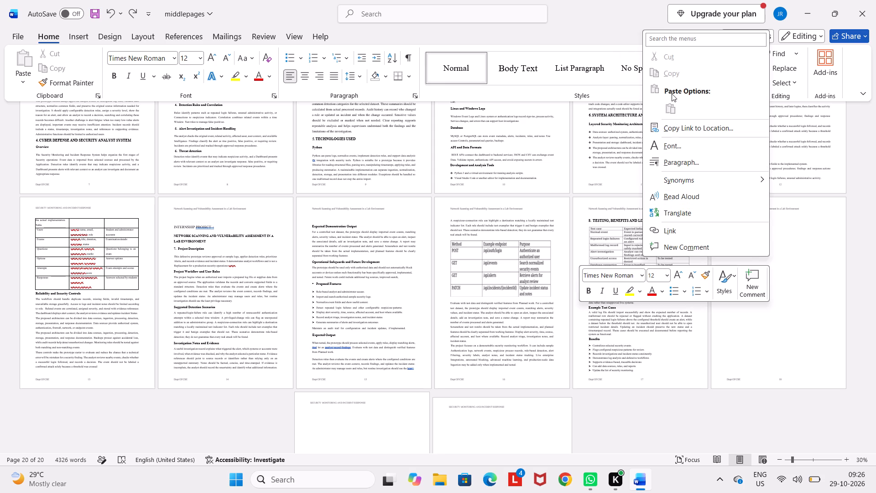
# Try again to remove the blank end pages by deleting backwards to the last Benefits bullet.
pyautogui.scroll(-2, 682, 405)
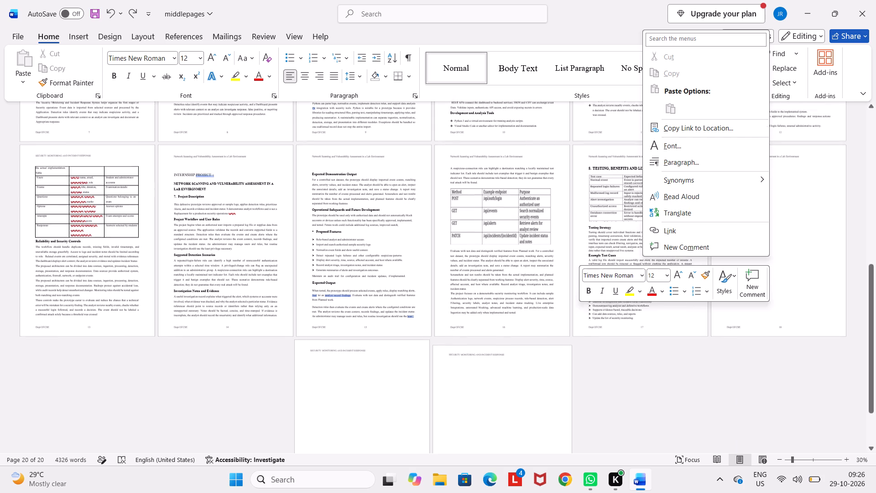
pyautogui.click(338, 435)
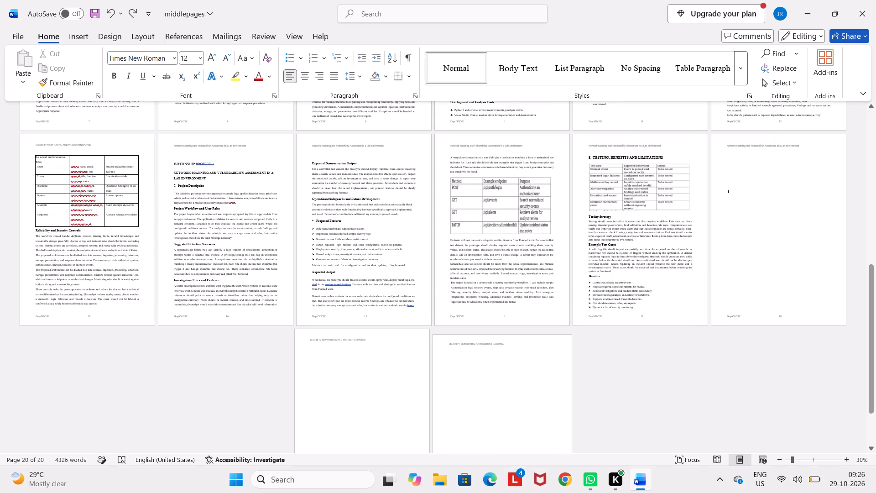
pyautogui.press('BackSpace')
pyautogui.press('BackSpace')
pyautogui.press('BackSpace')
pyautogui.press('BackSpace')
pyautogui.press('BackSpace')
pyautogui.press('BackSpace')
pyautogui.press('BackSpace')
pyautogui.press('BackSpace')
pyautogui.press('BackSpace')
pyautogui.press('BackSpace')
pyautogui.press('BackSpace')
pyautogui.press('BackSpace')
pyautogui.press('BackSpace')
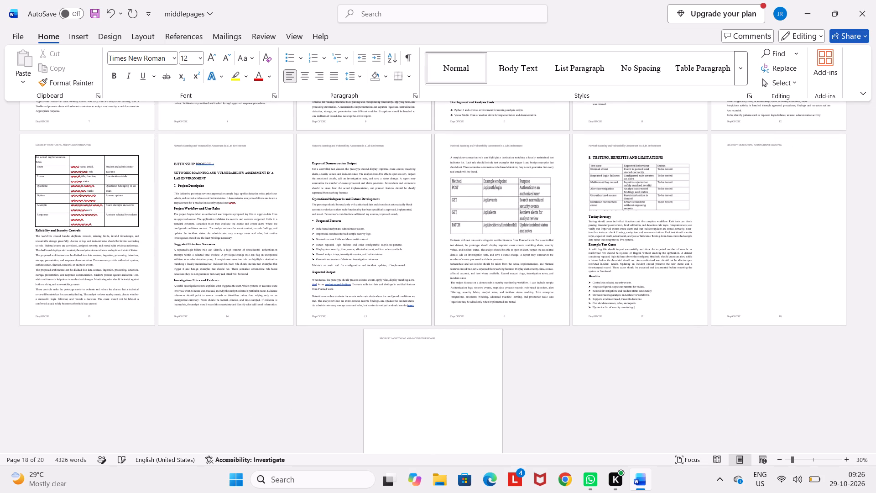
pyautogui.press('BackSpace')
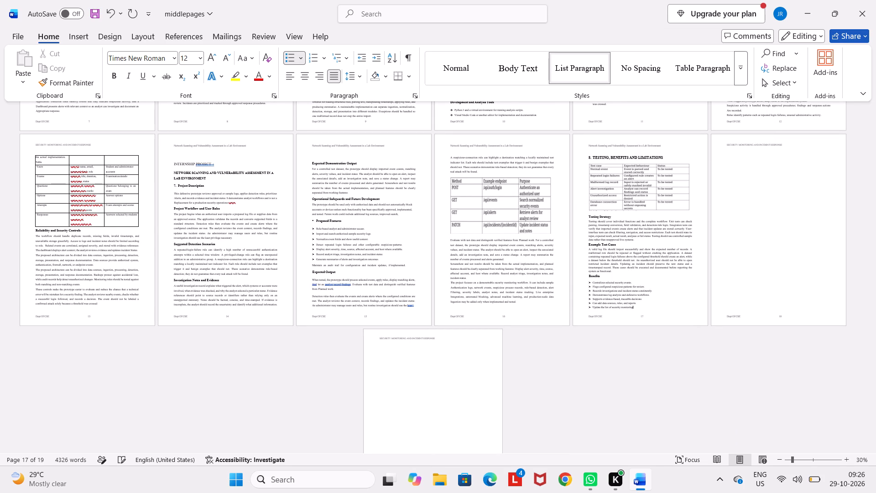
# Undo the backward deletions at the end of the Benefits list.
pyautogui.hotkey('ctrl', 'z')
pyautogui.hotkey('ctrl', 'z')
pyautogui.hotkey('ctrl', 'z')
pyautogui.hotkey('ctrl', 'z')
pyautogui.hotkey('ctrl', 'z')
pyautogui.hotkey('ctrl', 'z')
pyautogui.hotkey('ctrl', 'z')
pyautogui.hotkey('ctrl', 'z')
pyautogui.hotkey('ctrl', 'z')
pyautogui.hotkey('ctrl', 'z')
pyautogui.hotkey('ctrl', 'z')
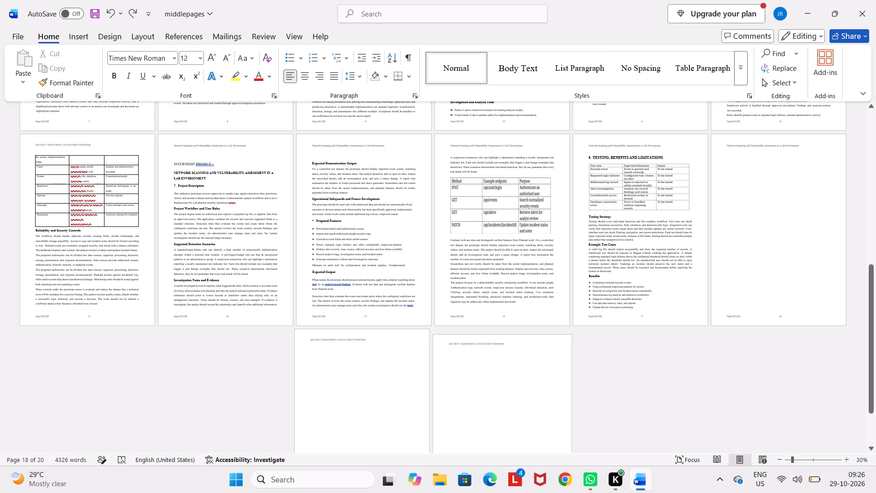
# Enter temporary characters on the last blank page and delete backwards past them to remove one surplus page.
pyautogui.click(457, 415)
pyautogui.write('scccc')
pyautogui.press('BackSpace')
pyautogui.press('BackSpace')
pyautogui.press('BackSpace')
pyautogui.press('BackSpace')
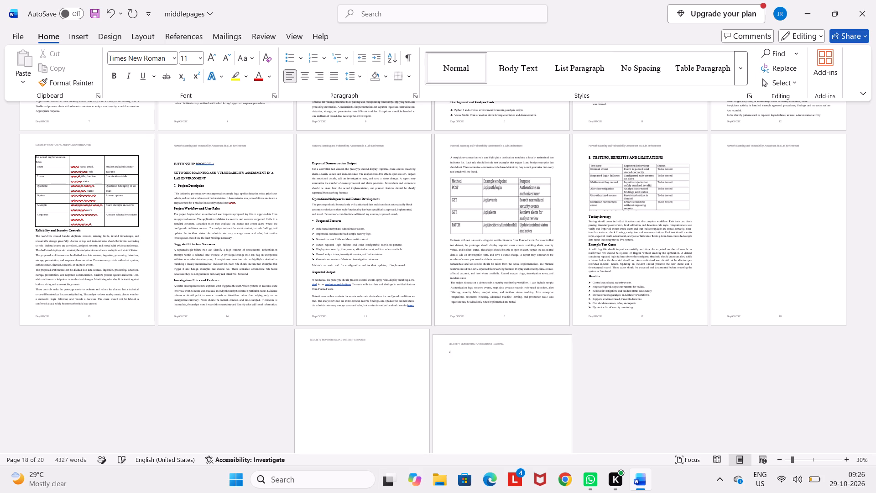
pyautogui.press('BackSpace')
pyautogui.press('BackSpace')
pyautogui.press('BackSpace')
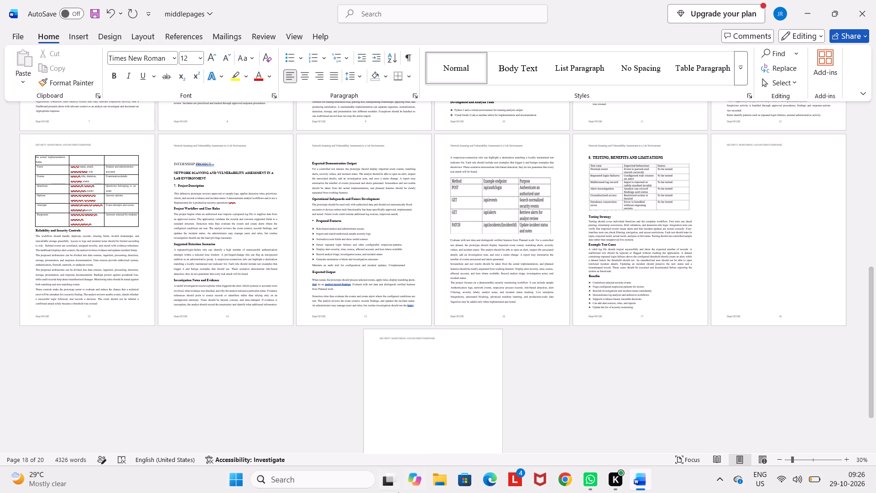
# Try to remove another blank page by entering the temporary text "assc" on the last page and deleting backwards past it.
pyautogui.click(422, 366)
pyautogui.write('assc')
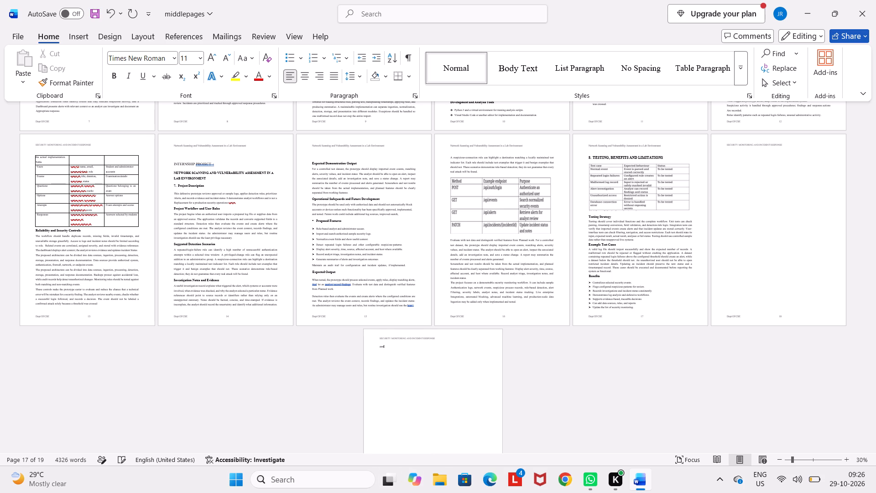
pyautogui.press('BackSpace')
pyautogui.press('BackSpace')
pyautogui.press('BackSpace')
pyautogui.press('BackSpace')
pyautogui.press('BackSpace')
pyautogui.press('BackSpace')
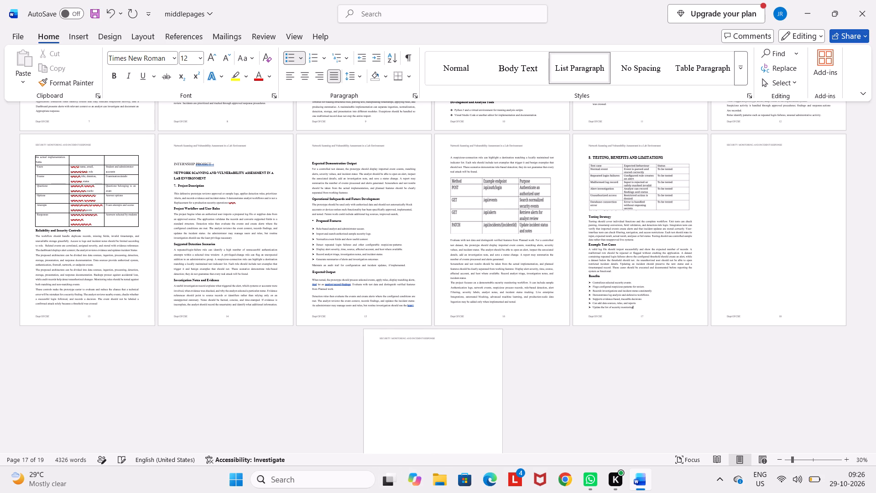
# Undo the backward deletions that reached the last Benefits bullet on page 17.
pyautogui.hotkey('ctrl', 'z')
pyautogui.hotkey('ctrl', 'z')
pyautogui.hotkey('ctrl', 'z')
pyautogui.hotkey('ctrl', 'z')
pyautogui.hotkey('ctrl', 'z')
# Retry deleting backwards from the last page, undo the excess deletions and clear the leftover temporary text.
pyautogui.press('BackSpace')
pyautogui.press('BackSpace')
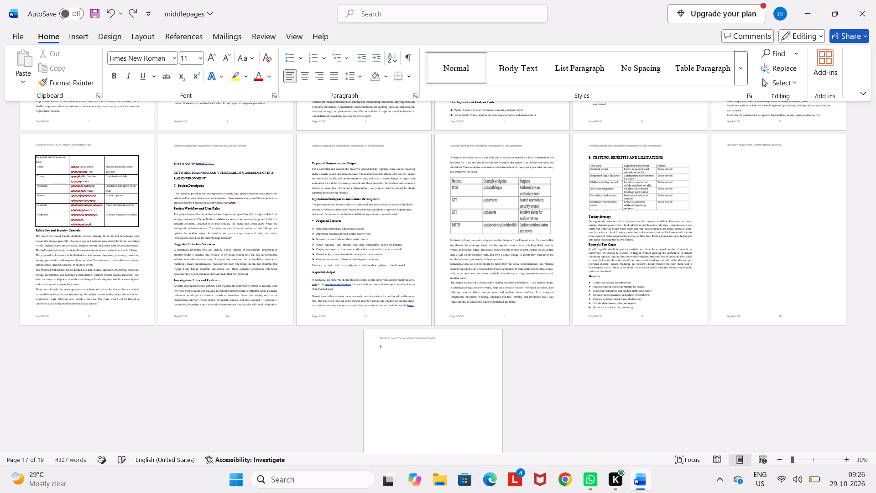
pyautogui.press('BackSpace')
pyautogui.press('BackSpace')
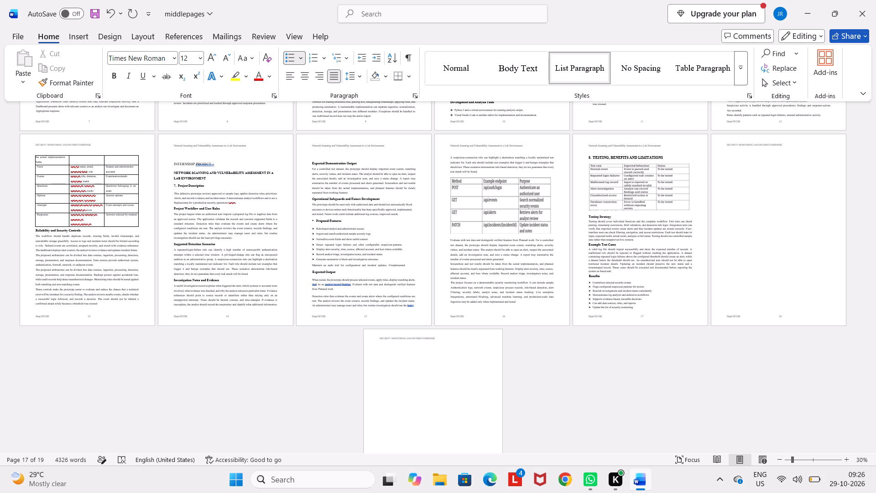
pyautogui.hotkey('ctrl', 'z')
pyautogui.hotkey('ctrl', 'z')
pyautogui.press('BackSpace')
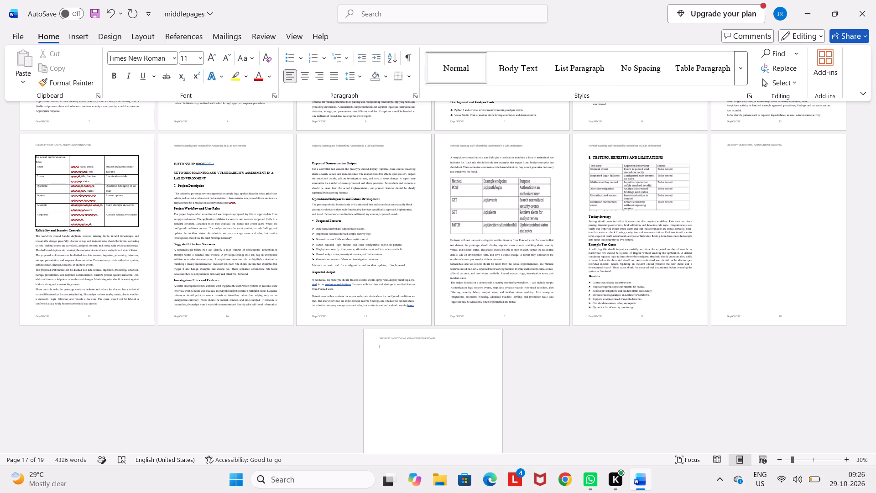
# Review the whole report in the multi-page view, from the Introduction to the remaining blank pages at the end.
pyautogui.scroll(14, 422, 366)
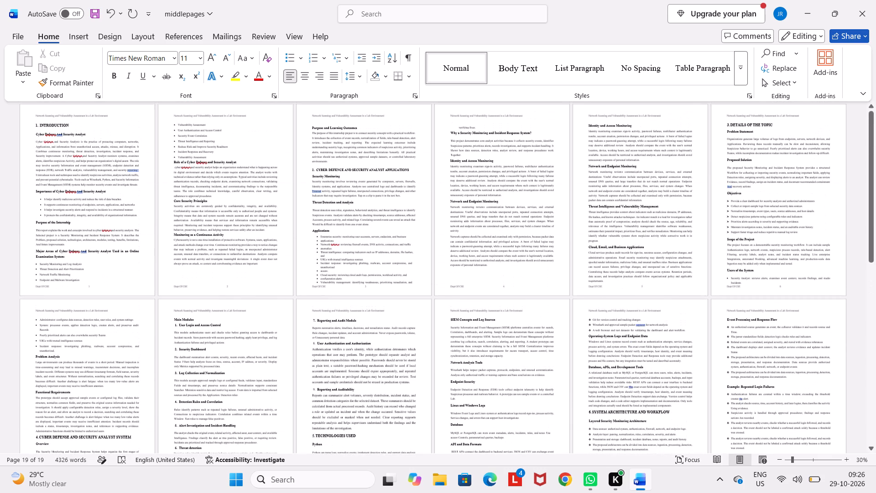
pyautogui.scroll(5, 422, 366)
pyautogui.scroll(-4, 422, 366)
pyautogui.scroll(16, 422, 366)
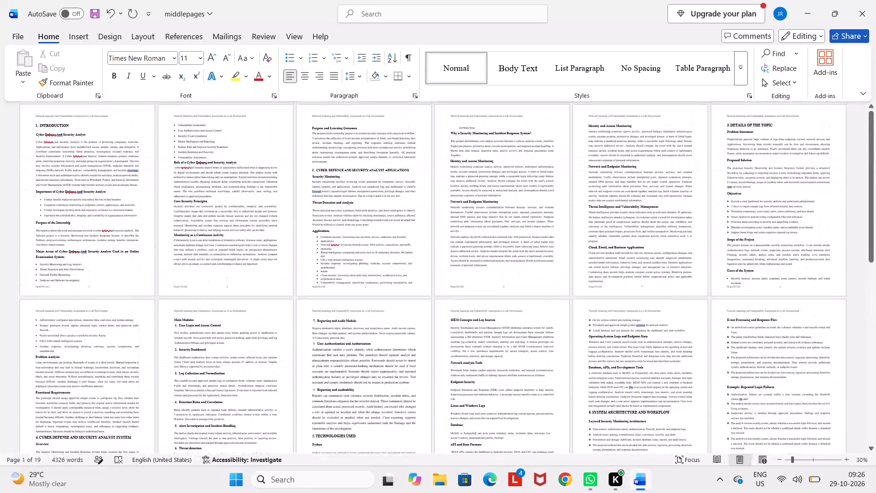
pyautogui.scroll(-7, 422, 366)
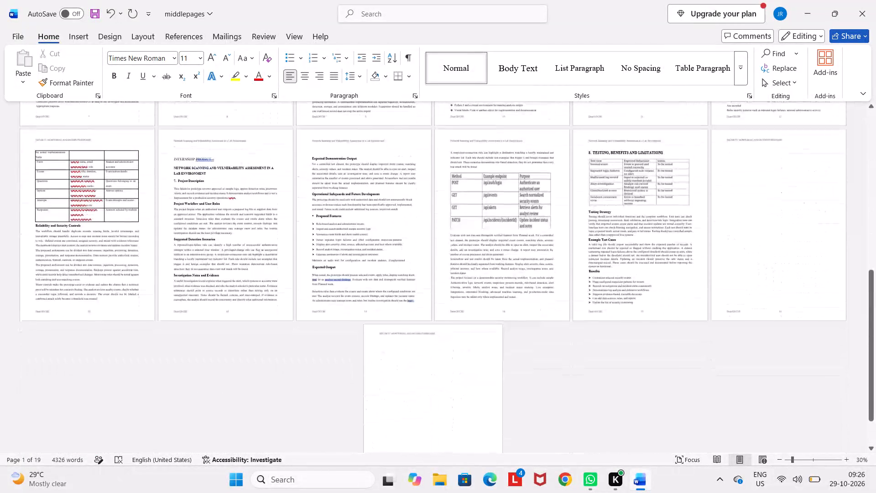
pyautogui.scroll(-3, 422, 366)
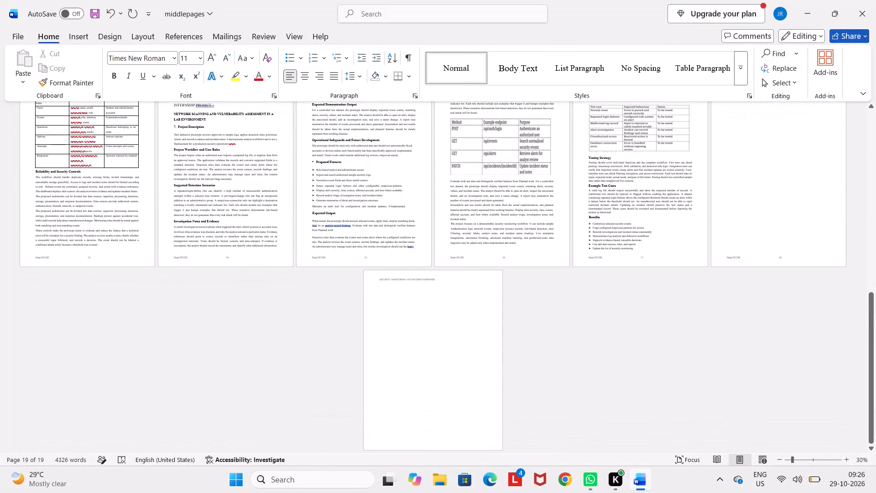
pyautogui.scroll(4, 422, 366)
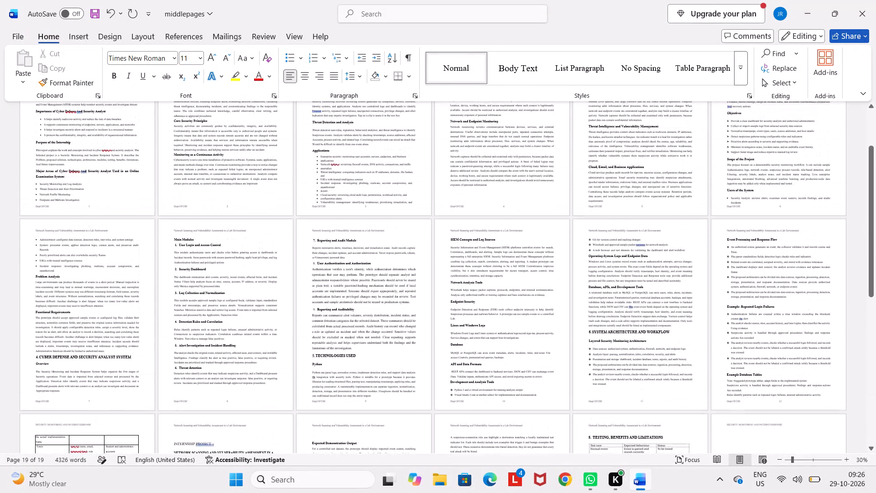
pyautogui.scroll(2, 422, 366)
# Save the middlepages report.
pyautogui.hotkey('ctrl', 's')
pyautogui.hotkey('ctrl', 's')
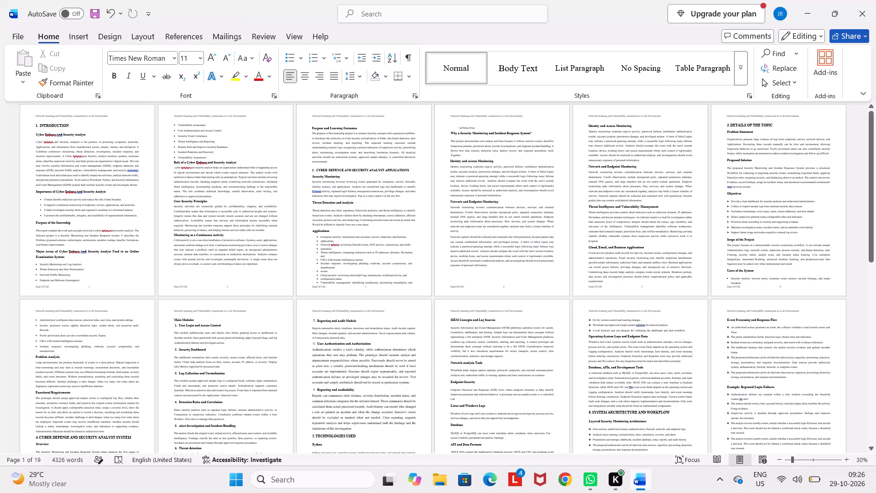
pyautogui.hotkey('ctrl', 's')
pyautogui.hotkey('ctrl', 's')
pyautogui.hotkey('ctrl', 's')
pyautogui.scroll(-1, 518, 360)
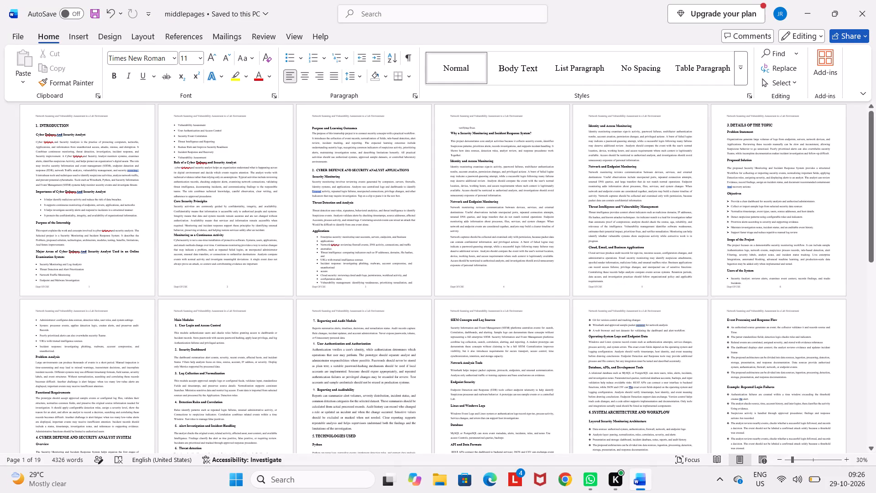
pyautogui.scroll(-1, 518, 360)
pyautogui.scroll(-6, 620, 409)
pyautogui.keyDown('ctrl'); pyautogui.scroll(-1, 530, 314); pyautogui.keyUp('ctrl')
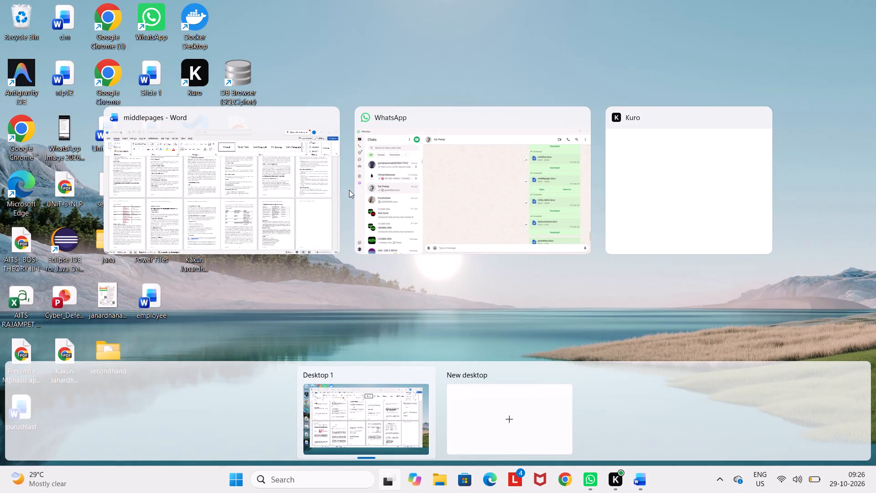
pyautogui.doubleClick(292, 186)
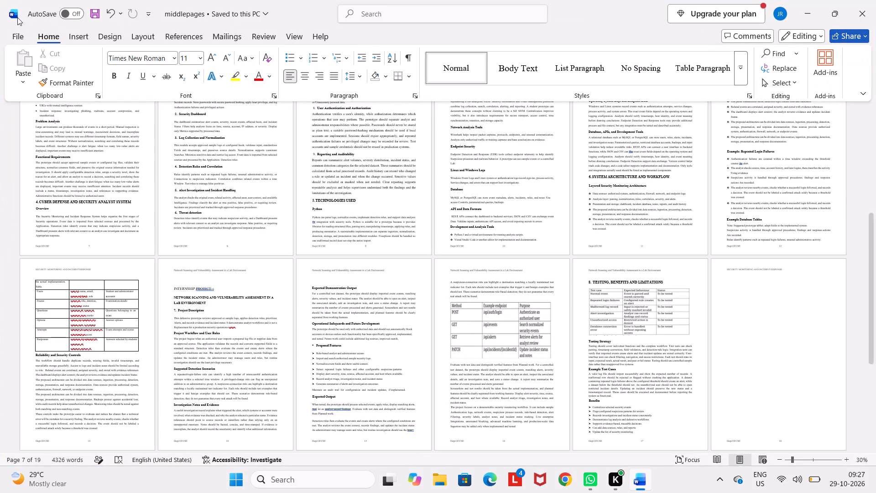
# Save a copy of the report as a Word document named middlepages1 in the Desktop folder.
pyautogui.click(27, 31)
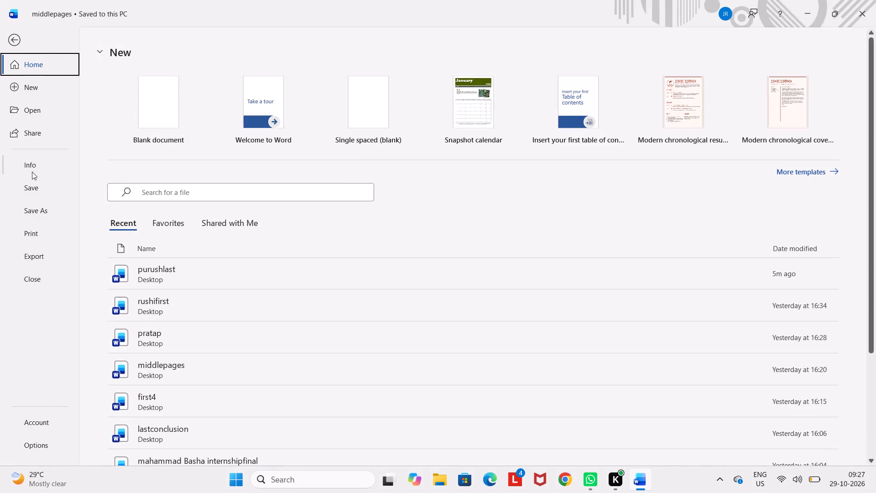
pyautogui.click(34, 212)
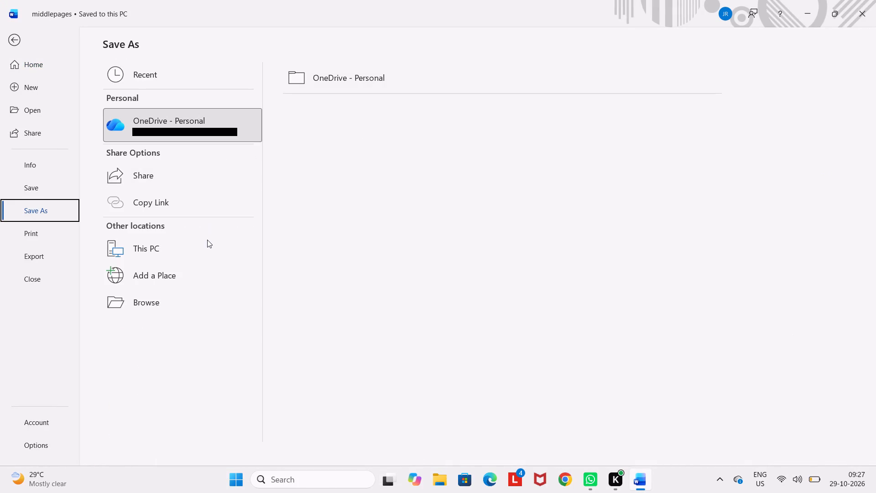
pyautogui.click(202, 244)
pyautogui.click(361, 120)
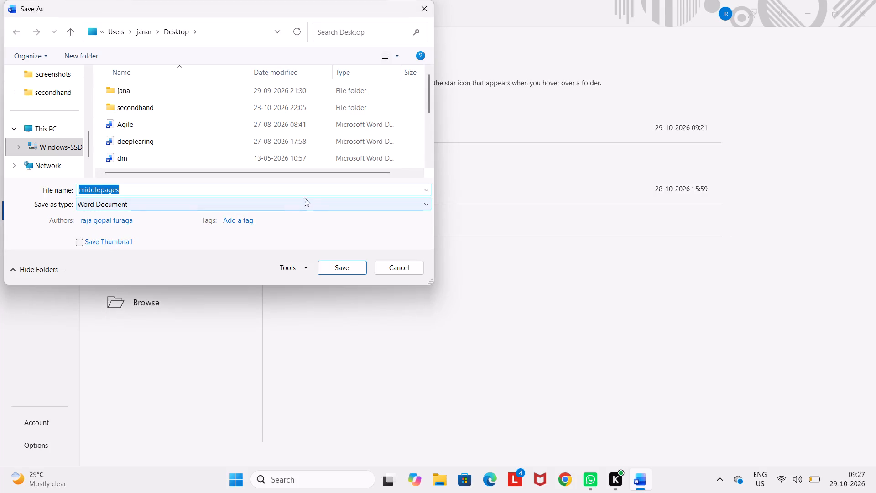
pyautogui.click(297, 192)
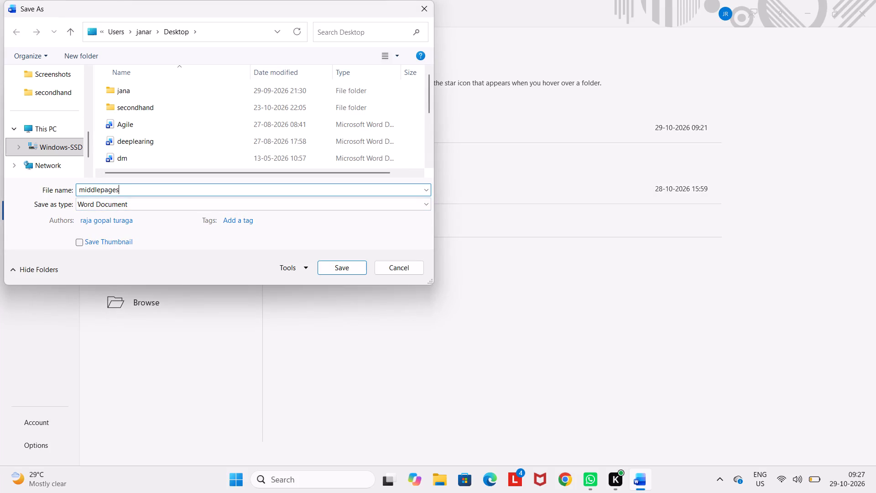
pyautogui.press('1')
pyautogui.press('Return')
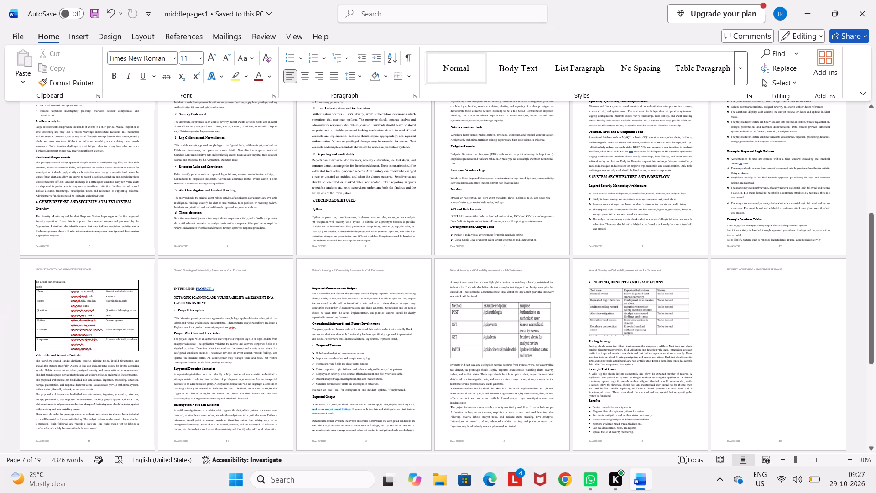
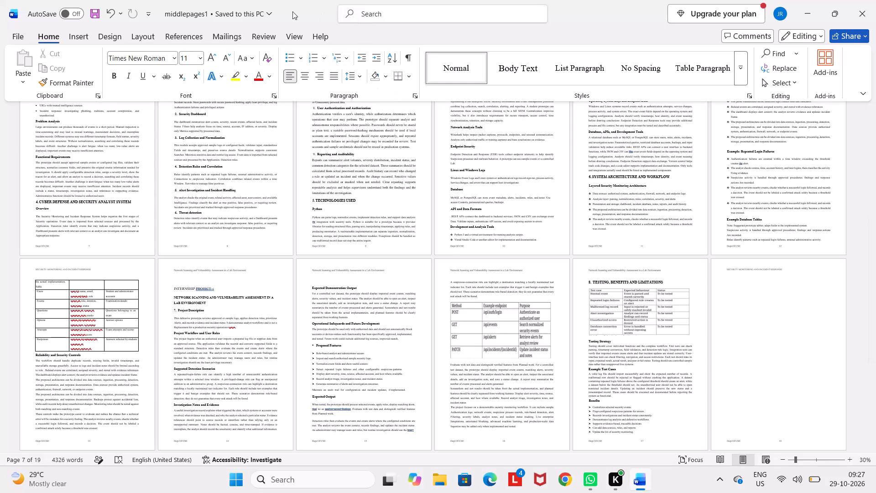
# Show the Navigation pane and switch it to page thumbnails to reach the blank pages at the end of the report.
pyautogui.click(292, 40)
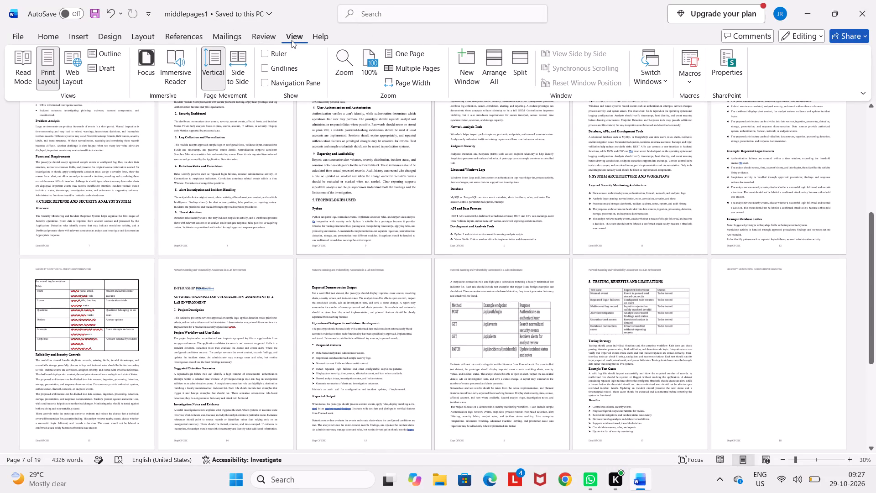
pyautogui.click(276, 80)
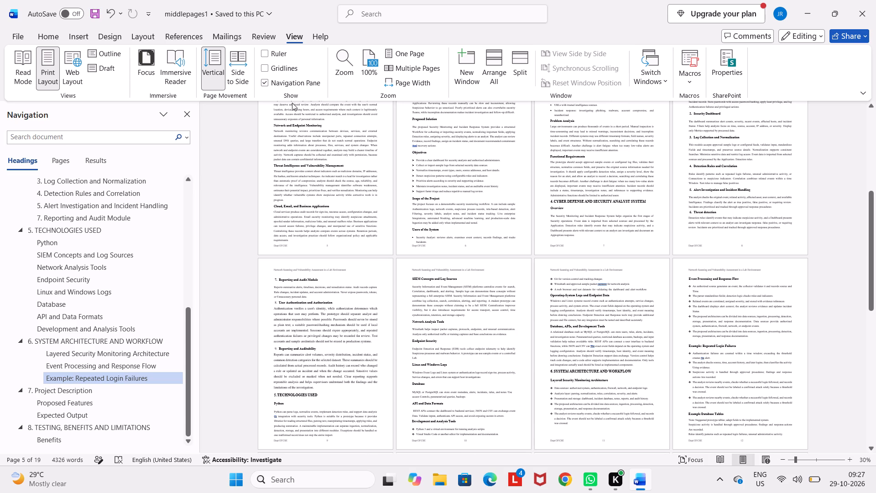
pyautogui.scroll(-1, 403, 245)
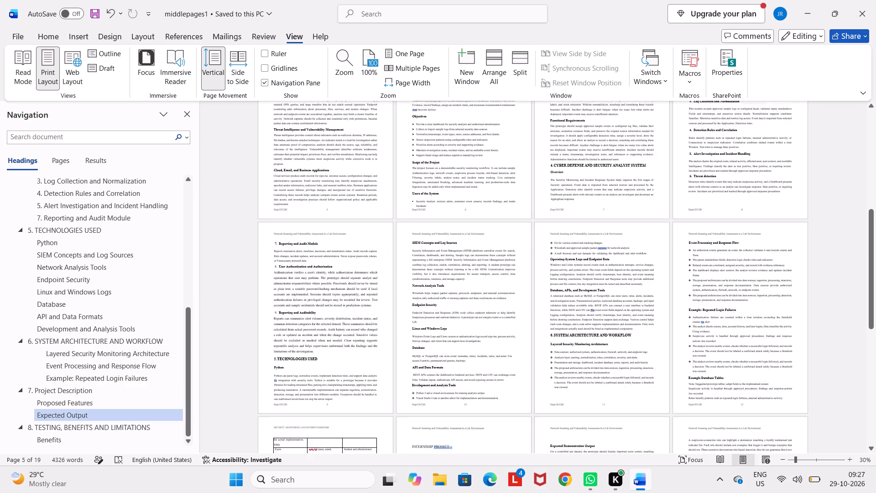
pyautogui.scroll(-2, 403, 245)
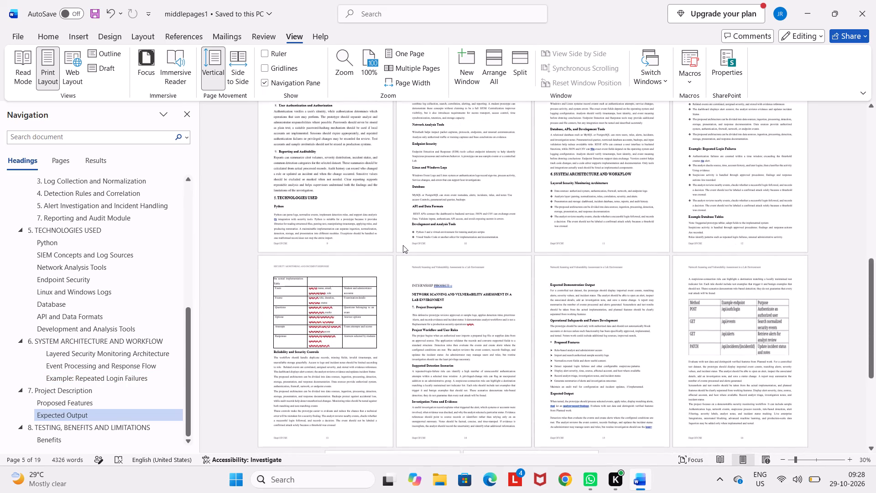
pyautogui.scroll(-3, 403, 245)
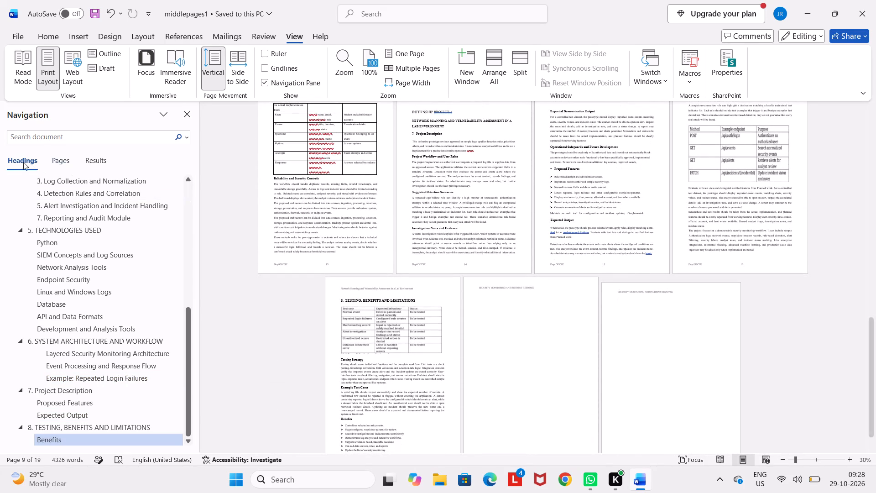
pyautogui.click(60, 159)
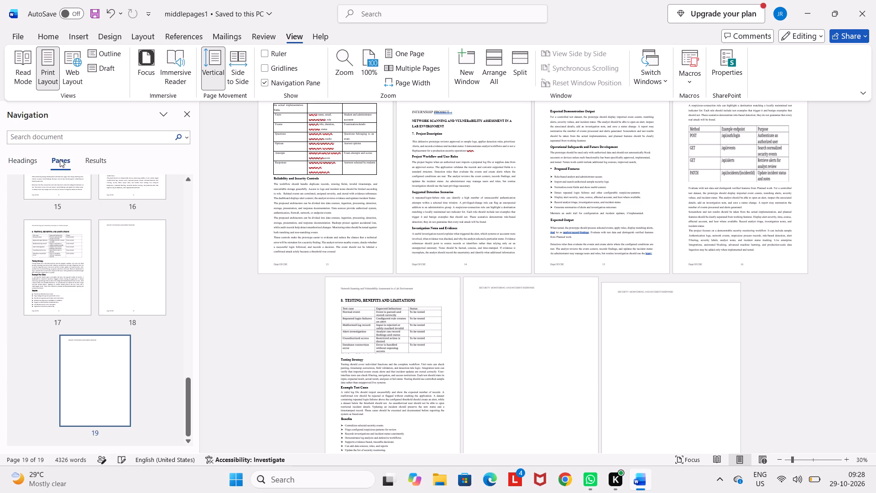
# Try to delete blank pages 18 and 19, selecting each one by its page thumbnail.
pyautogui.click(112, 243)
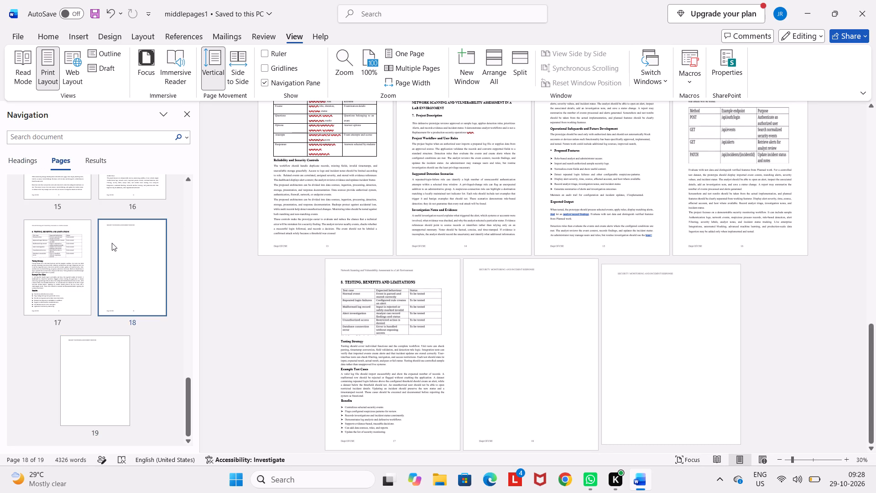
pyautogui.press('BackSpace')
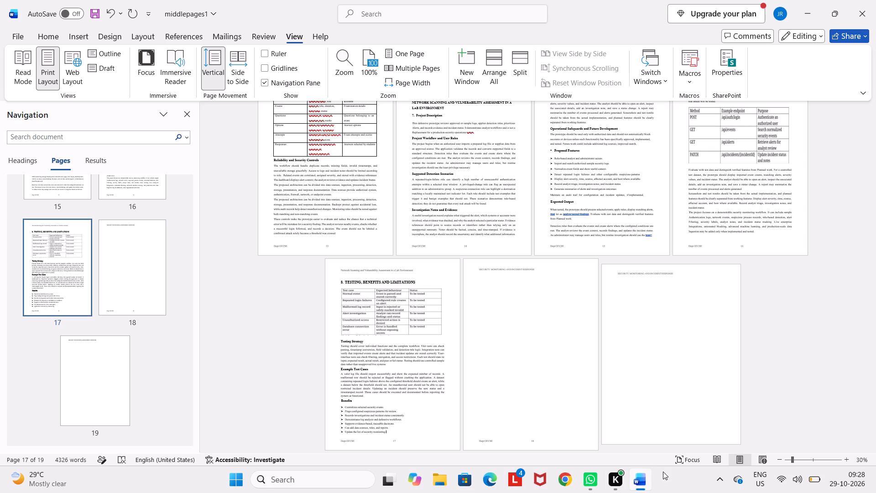
pyautogui.click(83, 389)
pyautogui.press('Delete')
# Start a screen snip with the report's last pages in view.
pyautogui.press('shift+super+s')
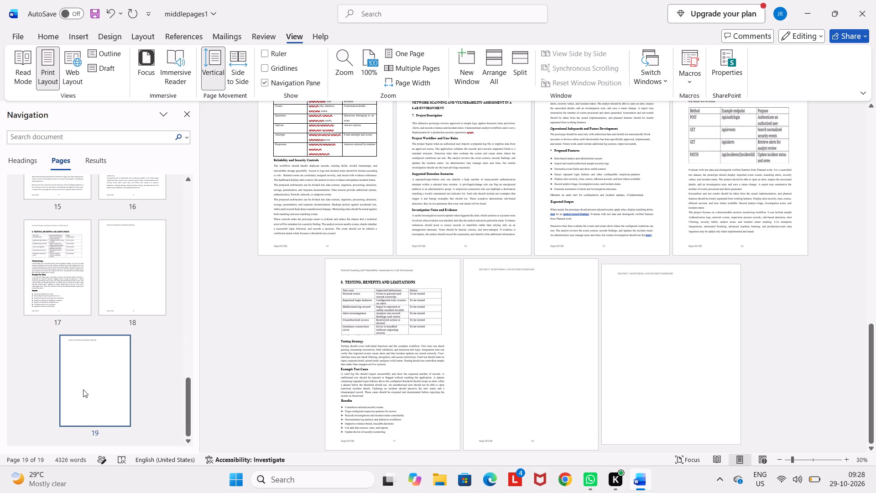
# Dismiss the screen snip and keep trying to delete blank page 19 at the end of the report, selecting it by its page thumbnail.
pyautogui.press('BackSpace')
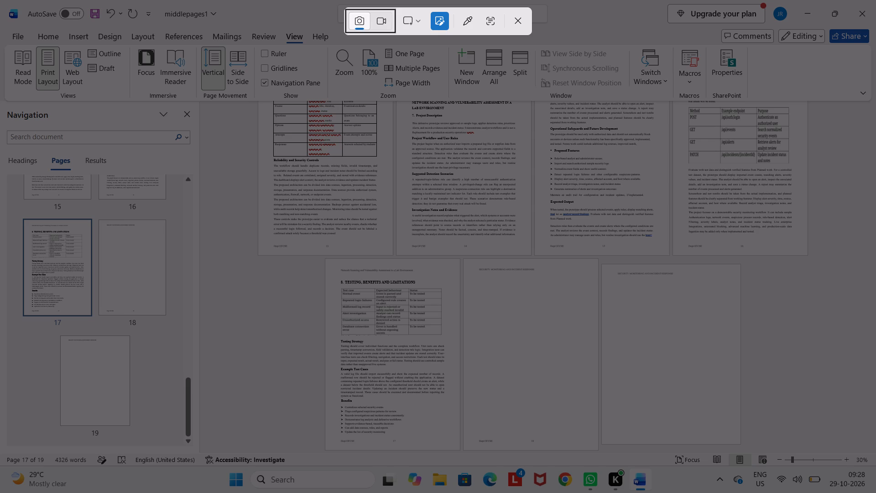
pyautogui.click(519, 16)
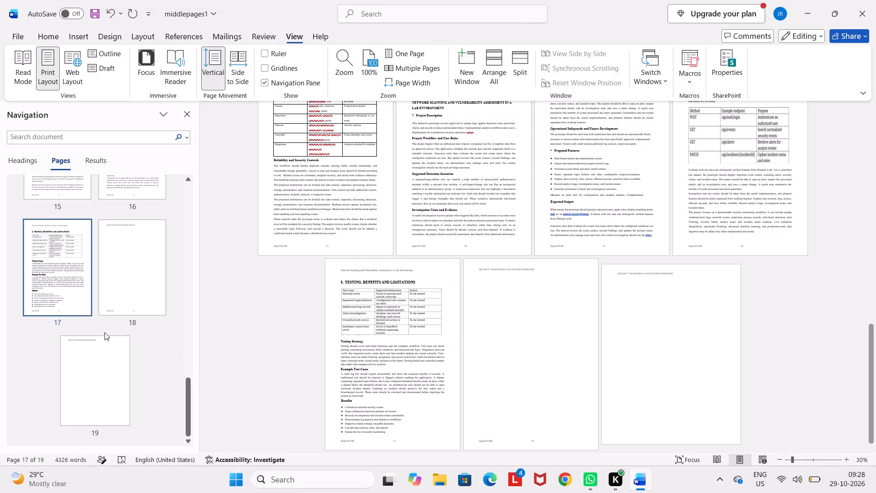
pyautogui.click(98, 367)
pyautogui.rightClick(98, 367)
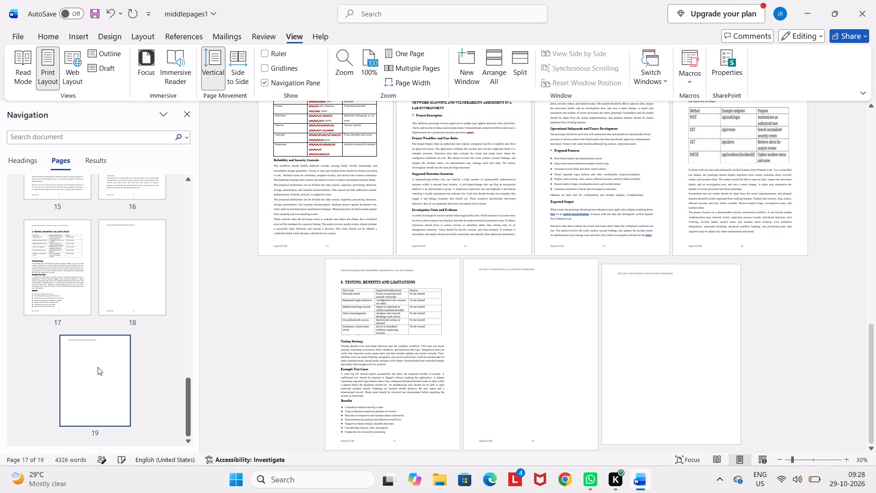
pyautogui.press('BackSpace')
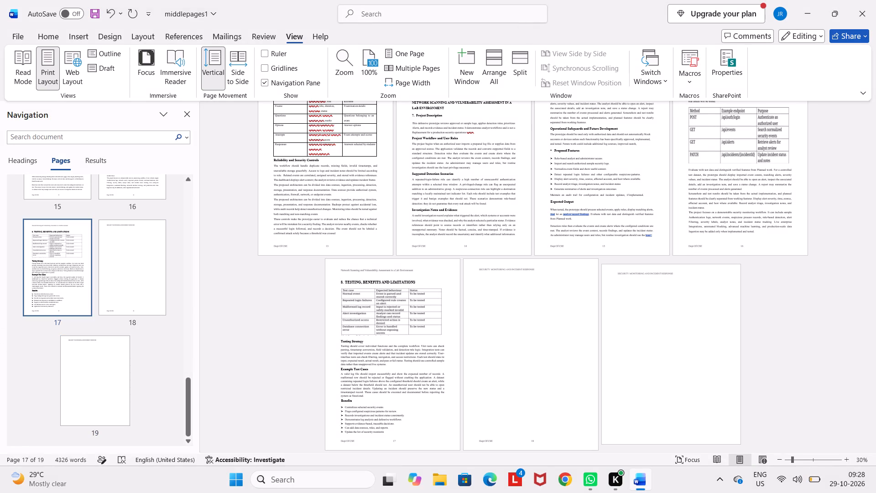
pyautogui.press('BackSpace')
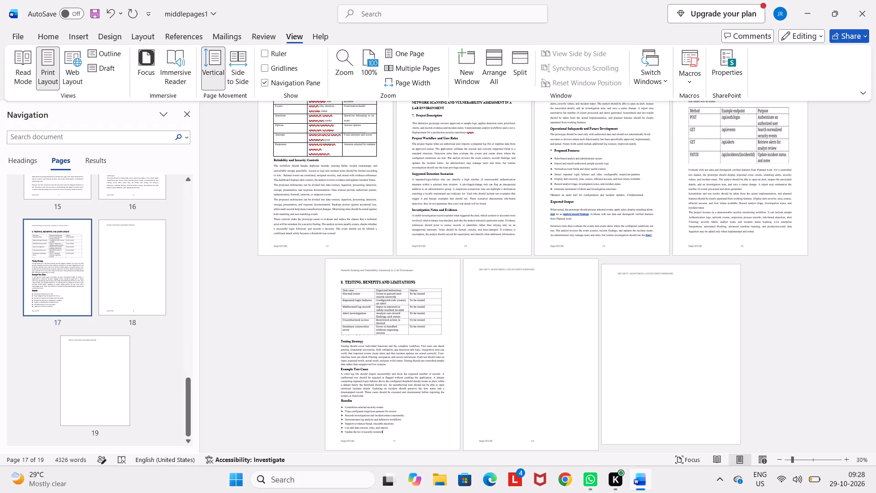
pyautogui.press('Down')
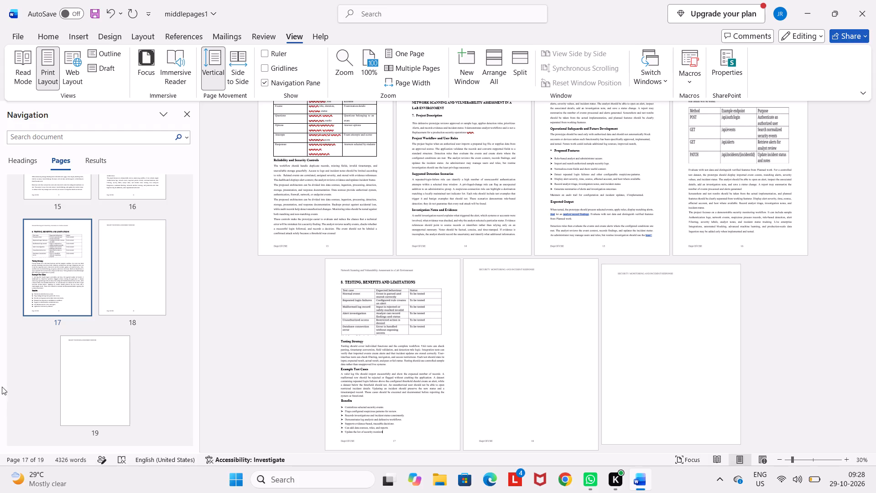
pyautogui.click(84, 385)
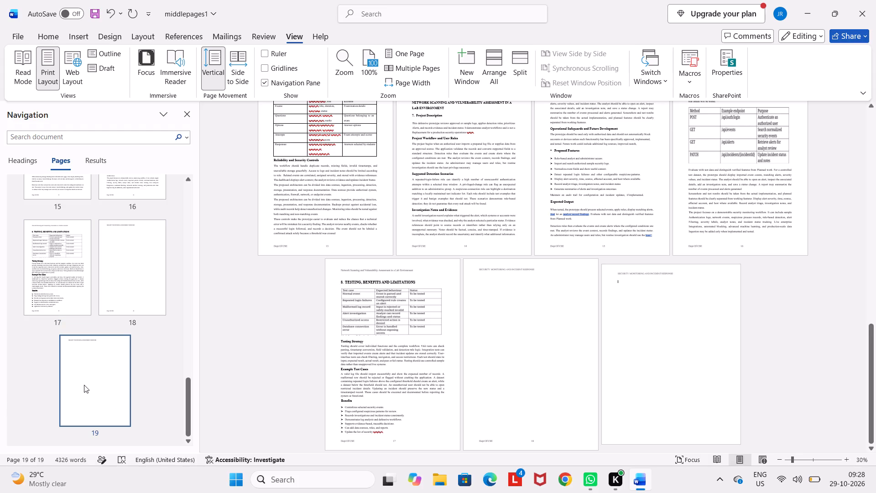
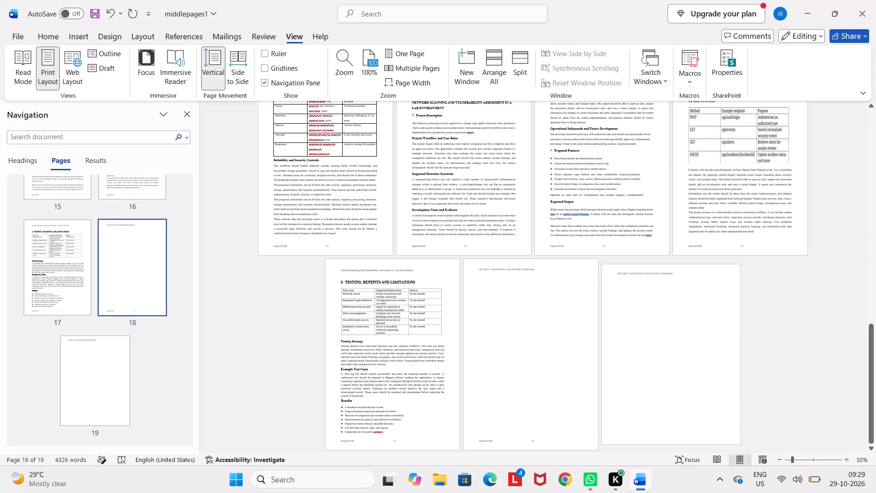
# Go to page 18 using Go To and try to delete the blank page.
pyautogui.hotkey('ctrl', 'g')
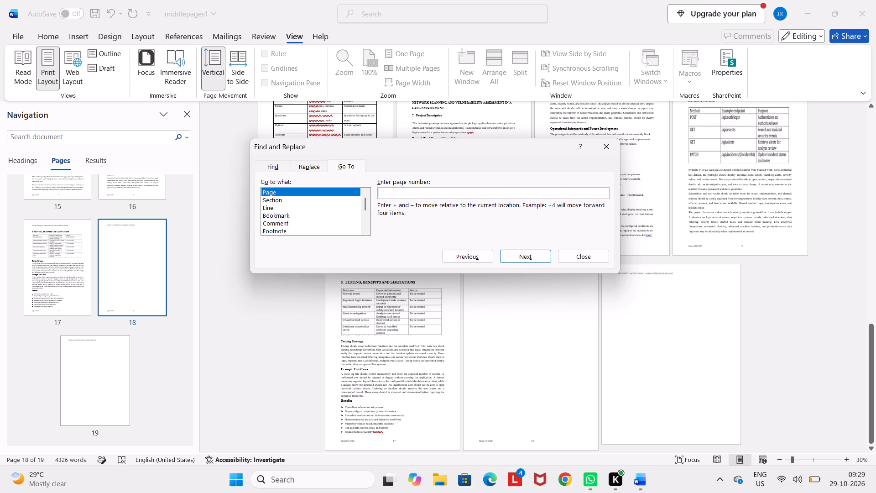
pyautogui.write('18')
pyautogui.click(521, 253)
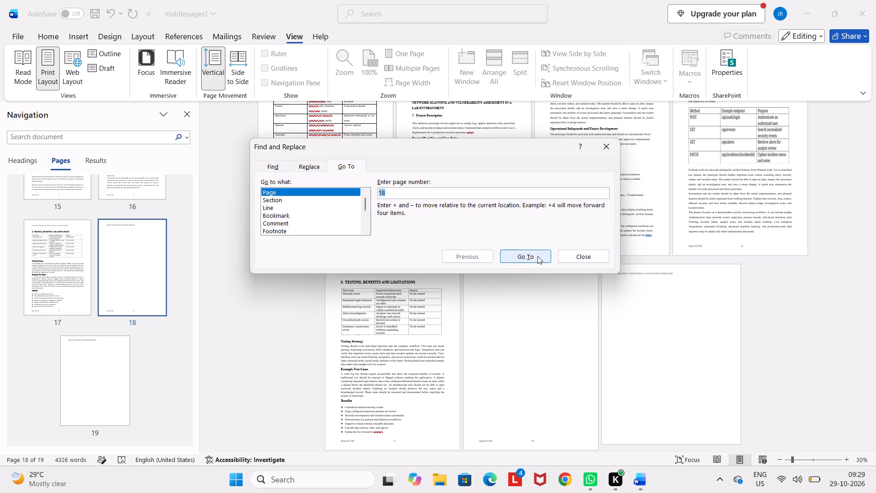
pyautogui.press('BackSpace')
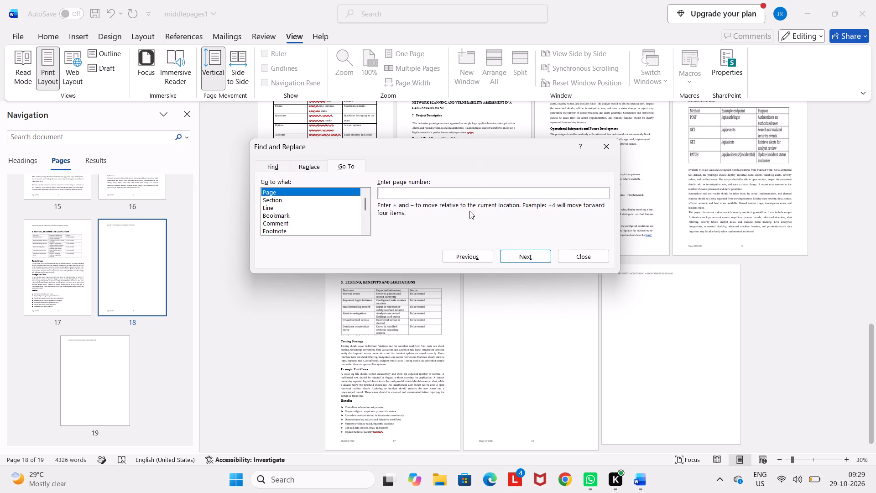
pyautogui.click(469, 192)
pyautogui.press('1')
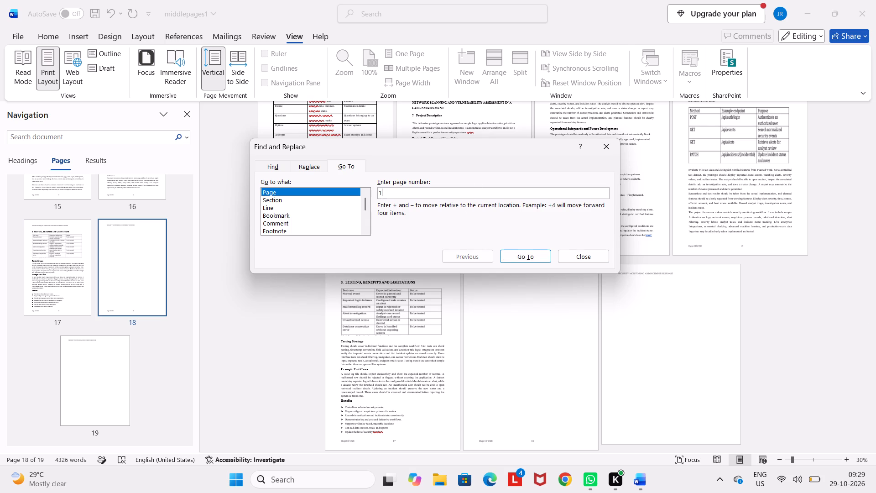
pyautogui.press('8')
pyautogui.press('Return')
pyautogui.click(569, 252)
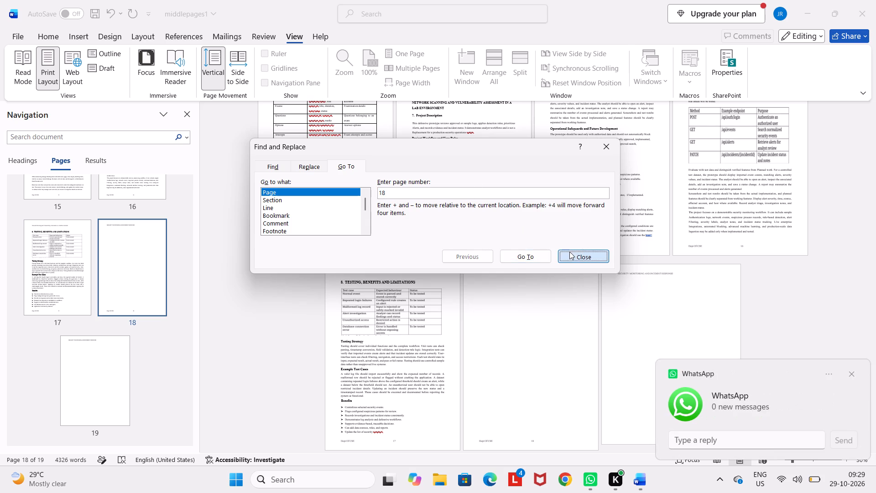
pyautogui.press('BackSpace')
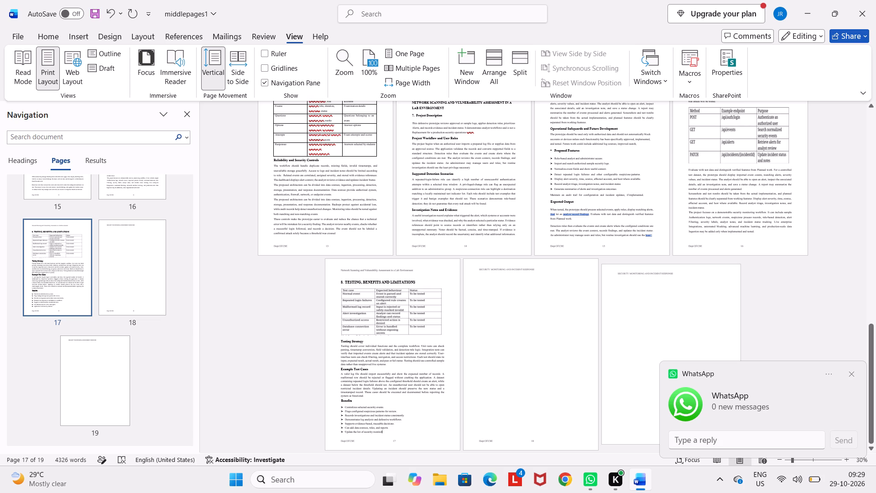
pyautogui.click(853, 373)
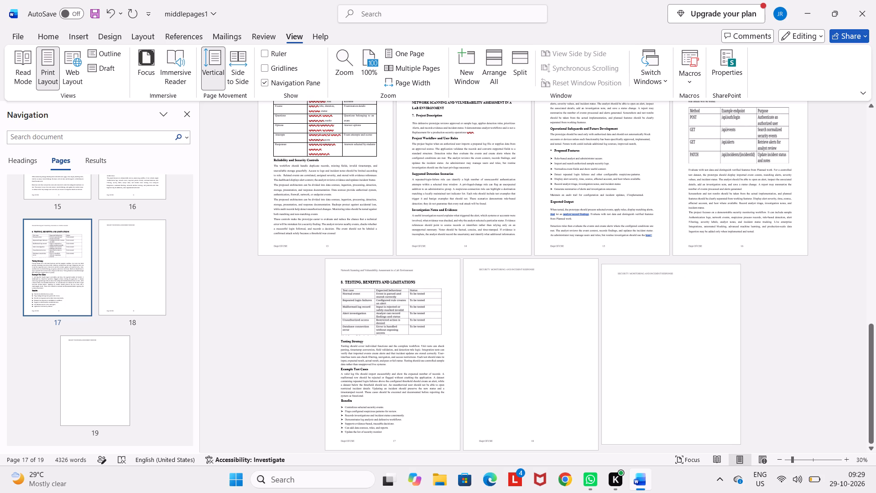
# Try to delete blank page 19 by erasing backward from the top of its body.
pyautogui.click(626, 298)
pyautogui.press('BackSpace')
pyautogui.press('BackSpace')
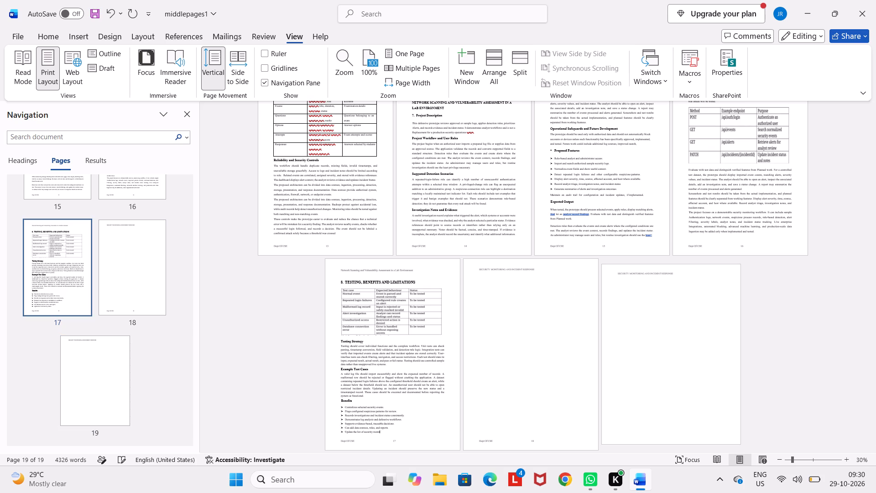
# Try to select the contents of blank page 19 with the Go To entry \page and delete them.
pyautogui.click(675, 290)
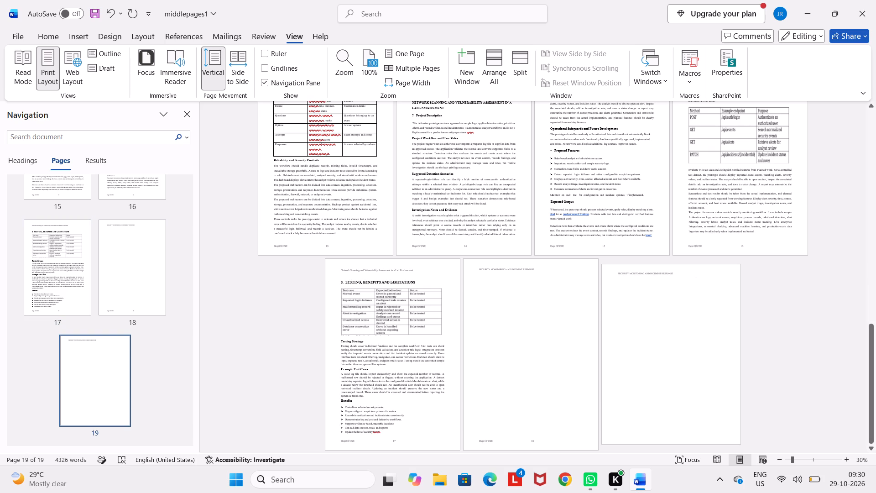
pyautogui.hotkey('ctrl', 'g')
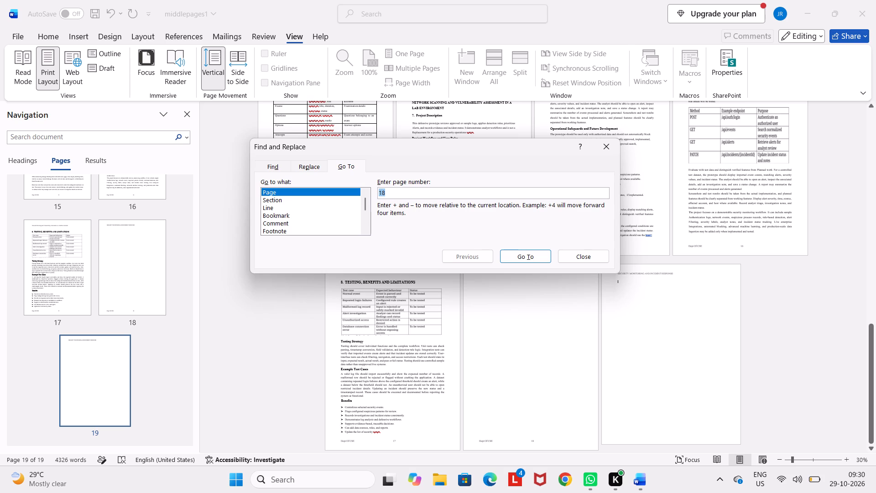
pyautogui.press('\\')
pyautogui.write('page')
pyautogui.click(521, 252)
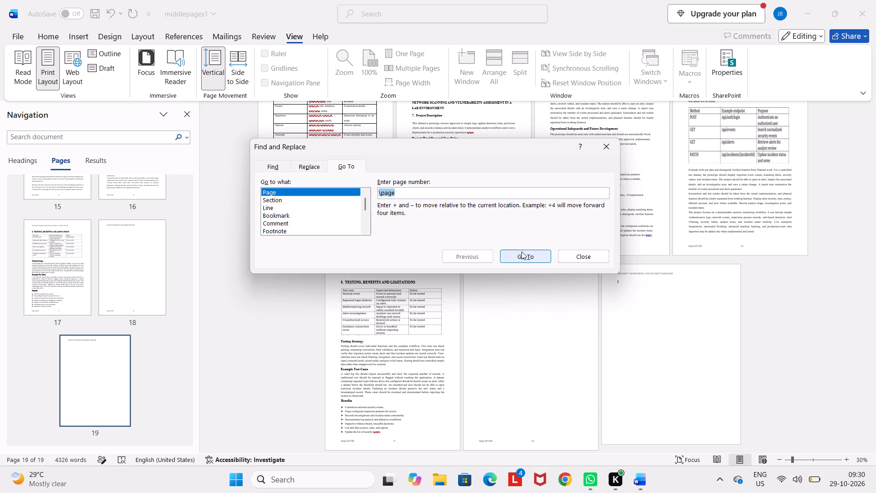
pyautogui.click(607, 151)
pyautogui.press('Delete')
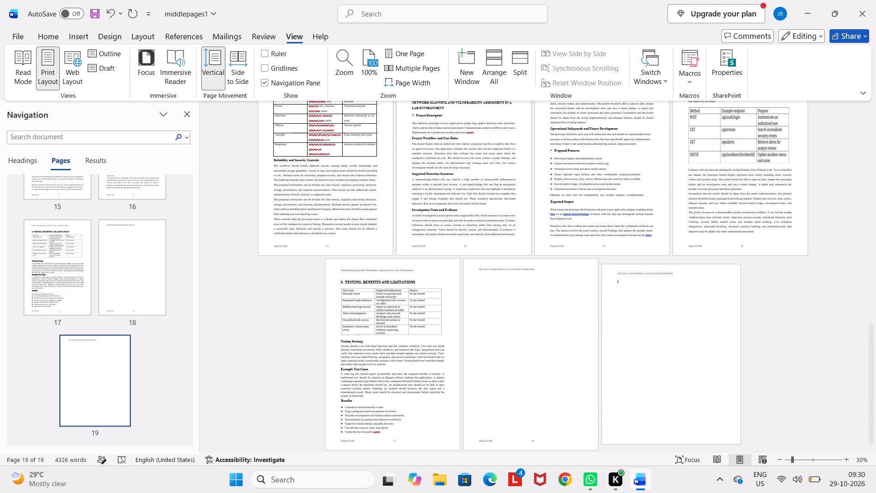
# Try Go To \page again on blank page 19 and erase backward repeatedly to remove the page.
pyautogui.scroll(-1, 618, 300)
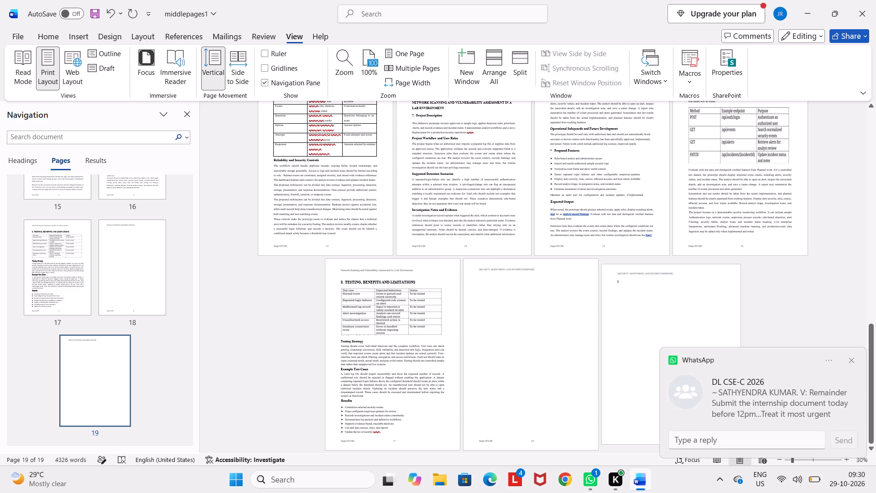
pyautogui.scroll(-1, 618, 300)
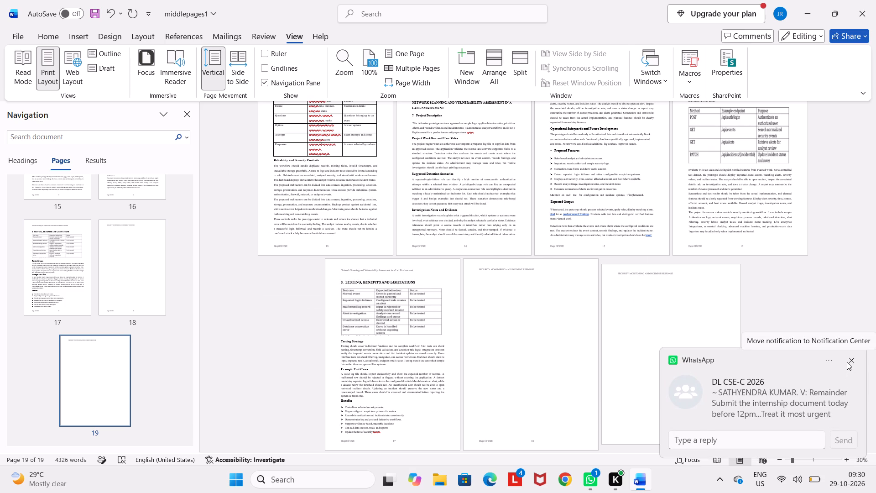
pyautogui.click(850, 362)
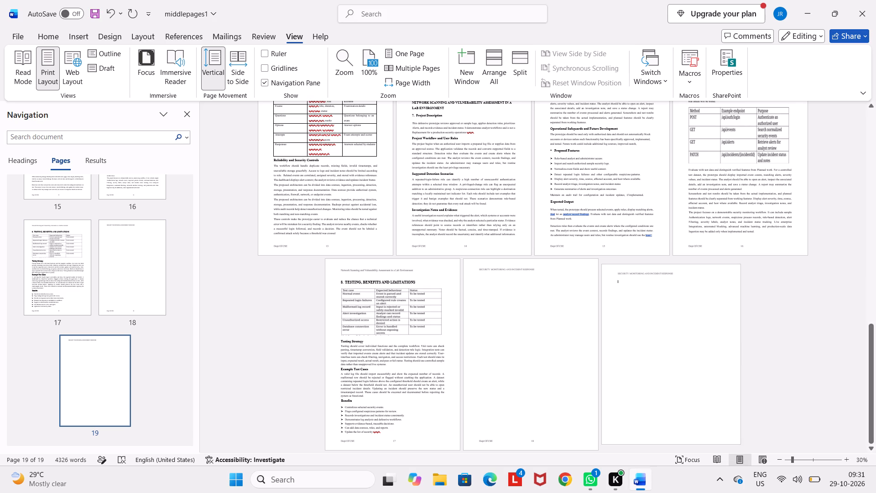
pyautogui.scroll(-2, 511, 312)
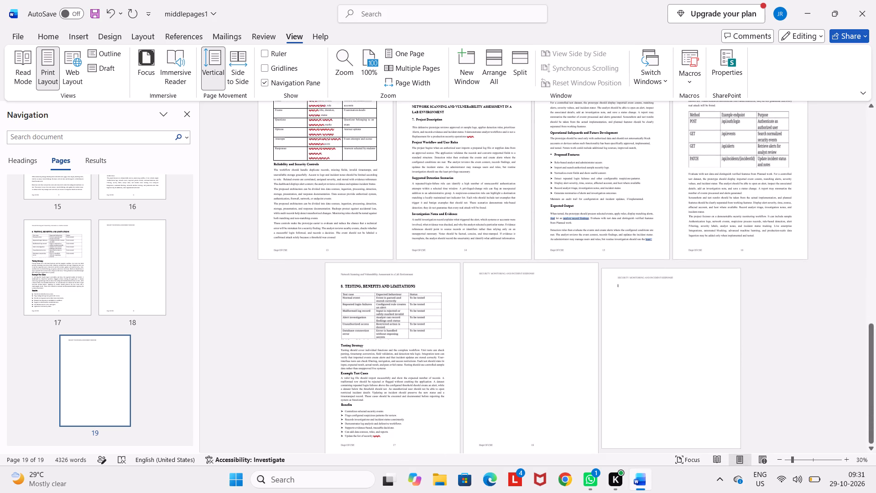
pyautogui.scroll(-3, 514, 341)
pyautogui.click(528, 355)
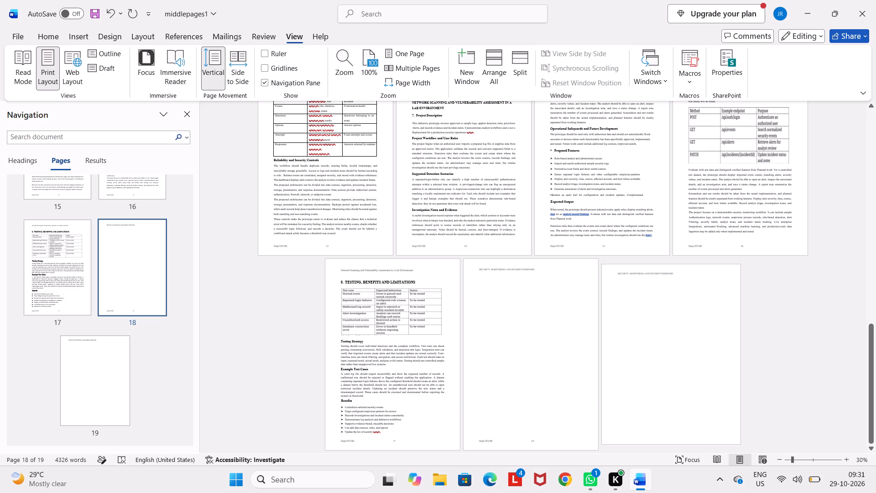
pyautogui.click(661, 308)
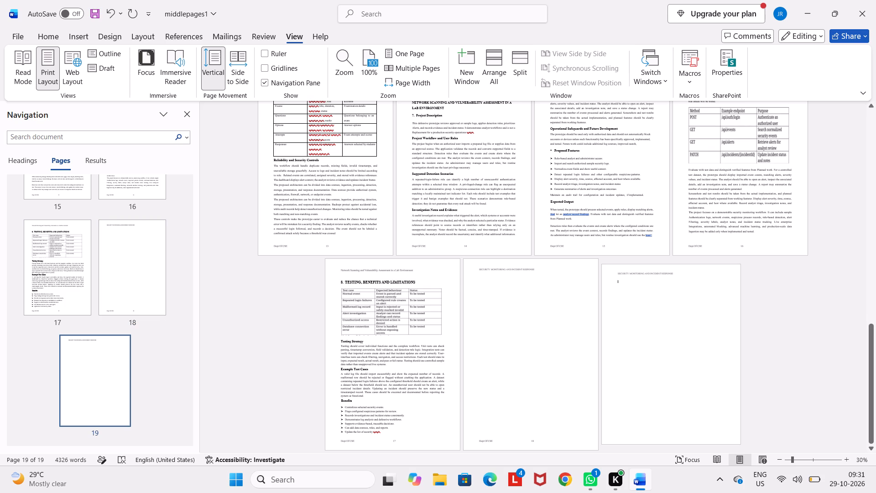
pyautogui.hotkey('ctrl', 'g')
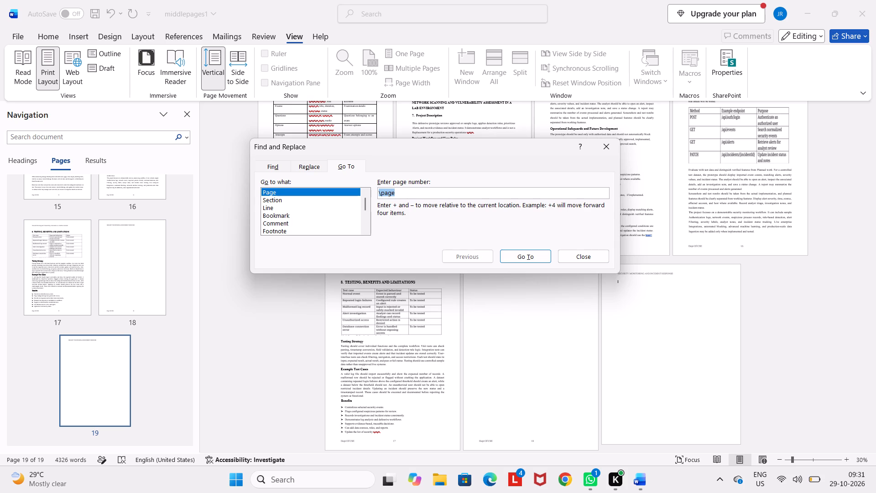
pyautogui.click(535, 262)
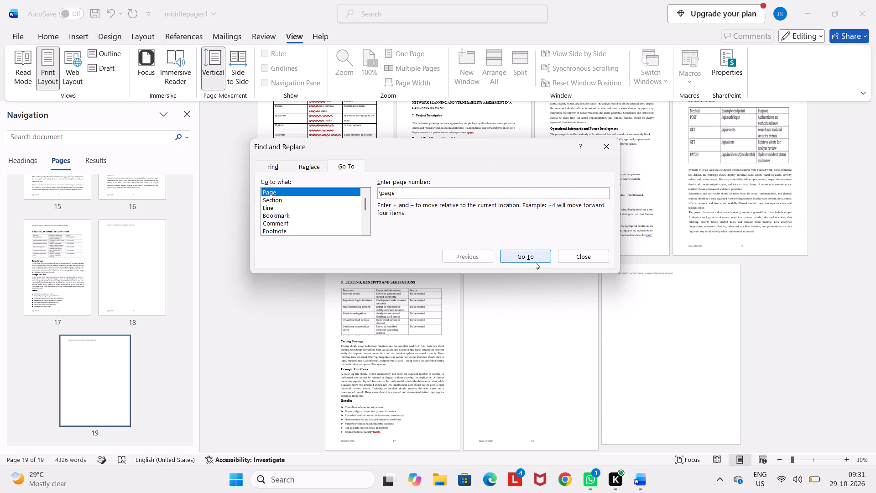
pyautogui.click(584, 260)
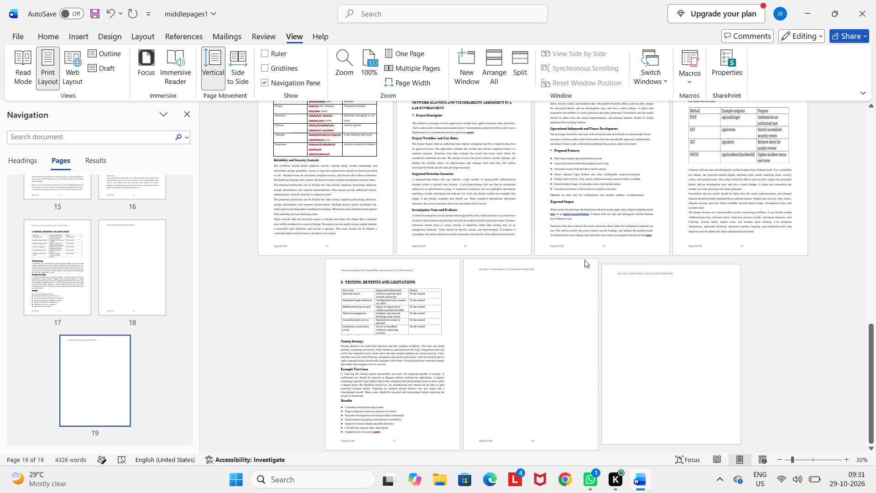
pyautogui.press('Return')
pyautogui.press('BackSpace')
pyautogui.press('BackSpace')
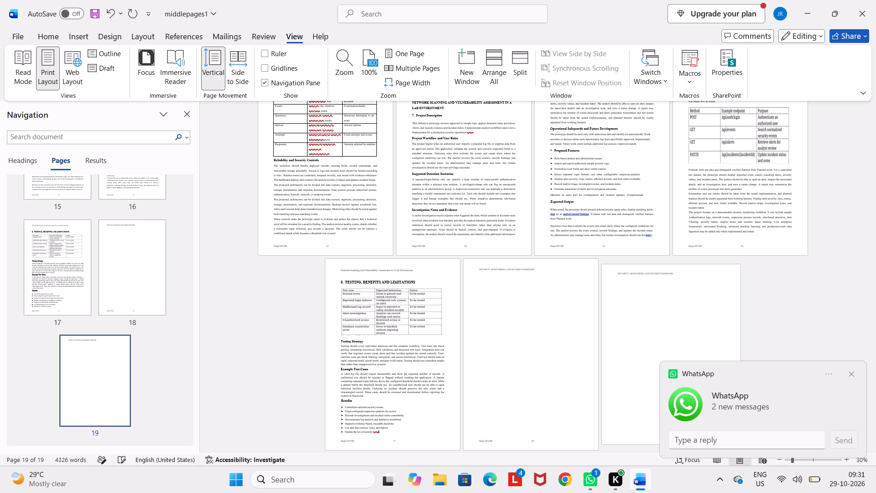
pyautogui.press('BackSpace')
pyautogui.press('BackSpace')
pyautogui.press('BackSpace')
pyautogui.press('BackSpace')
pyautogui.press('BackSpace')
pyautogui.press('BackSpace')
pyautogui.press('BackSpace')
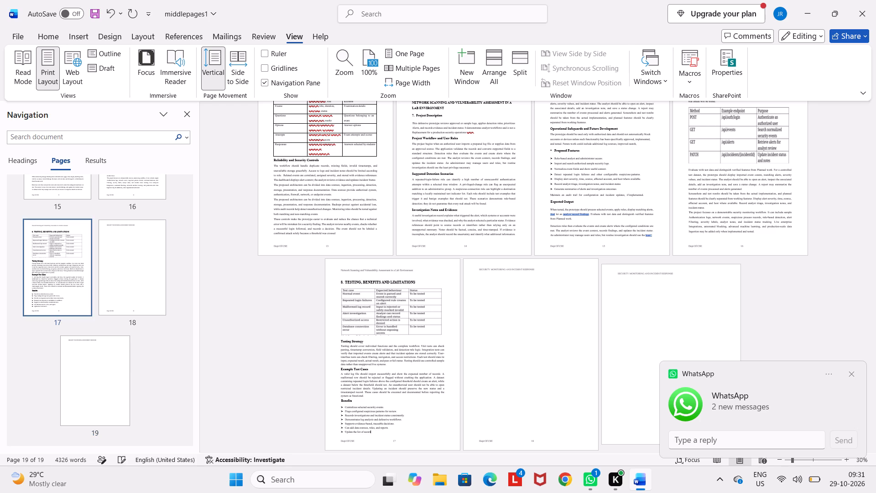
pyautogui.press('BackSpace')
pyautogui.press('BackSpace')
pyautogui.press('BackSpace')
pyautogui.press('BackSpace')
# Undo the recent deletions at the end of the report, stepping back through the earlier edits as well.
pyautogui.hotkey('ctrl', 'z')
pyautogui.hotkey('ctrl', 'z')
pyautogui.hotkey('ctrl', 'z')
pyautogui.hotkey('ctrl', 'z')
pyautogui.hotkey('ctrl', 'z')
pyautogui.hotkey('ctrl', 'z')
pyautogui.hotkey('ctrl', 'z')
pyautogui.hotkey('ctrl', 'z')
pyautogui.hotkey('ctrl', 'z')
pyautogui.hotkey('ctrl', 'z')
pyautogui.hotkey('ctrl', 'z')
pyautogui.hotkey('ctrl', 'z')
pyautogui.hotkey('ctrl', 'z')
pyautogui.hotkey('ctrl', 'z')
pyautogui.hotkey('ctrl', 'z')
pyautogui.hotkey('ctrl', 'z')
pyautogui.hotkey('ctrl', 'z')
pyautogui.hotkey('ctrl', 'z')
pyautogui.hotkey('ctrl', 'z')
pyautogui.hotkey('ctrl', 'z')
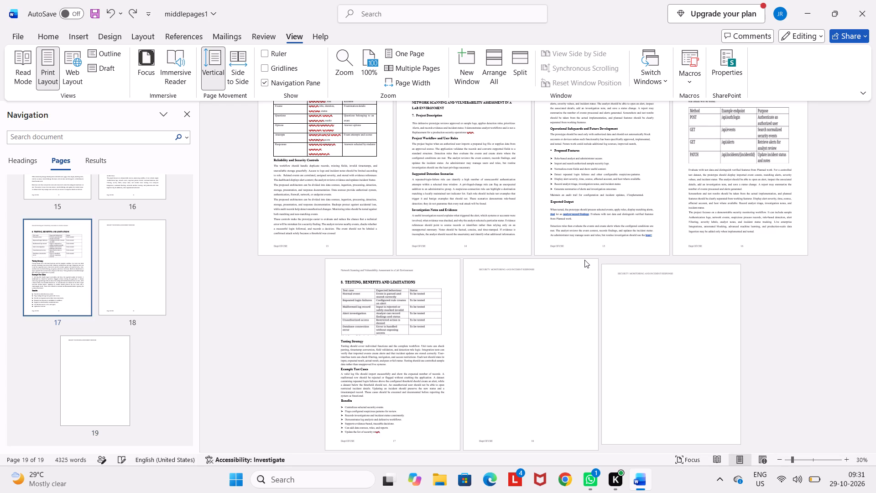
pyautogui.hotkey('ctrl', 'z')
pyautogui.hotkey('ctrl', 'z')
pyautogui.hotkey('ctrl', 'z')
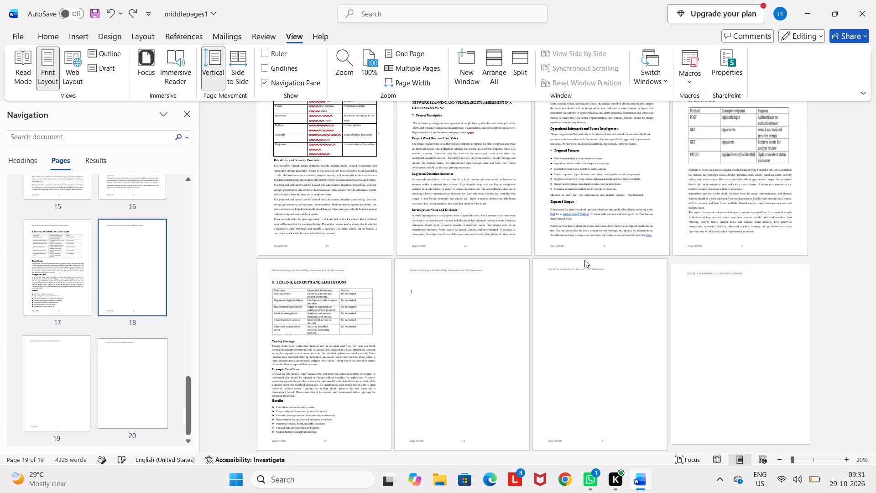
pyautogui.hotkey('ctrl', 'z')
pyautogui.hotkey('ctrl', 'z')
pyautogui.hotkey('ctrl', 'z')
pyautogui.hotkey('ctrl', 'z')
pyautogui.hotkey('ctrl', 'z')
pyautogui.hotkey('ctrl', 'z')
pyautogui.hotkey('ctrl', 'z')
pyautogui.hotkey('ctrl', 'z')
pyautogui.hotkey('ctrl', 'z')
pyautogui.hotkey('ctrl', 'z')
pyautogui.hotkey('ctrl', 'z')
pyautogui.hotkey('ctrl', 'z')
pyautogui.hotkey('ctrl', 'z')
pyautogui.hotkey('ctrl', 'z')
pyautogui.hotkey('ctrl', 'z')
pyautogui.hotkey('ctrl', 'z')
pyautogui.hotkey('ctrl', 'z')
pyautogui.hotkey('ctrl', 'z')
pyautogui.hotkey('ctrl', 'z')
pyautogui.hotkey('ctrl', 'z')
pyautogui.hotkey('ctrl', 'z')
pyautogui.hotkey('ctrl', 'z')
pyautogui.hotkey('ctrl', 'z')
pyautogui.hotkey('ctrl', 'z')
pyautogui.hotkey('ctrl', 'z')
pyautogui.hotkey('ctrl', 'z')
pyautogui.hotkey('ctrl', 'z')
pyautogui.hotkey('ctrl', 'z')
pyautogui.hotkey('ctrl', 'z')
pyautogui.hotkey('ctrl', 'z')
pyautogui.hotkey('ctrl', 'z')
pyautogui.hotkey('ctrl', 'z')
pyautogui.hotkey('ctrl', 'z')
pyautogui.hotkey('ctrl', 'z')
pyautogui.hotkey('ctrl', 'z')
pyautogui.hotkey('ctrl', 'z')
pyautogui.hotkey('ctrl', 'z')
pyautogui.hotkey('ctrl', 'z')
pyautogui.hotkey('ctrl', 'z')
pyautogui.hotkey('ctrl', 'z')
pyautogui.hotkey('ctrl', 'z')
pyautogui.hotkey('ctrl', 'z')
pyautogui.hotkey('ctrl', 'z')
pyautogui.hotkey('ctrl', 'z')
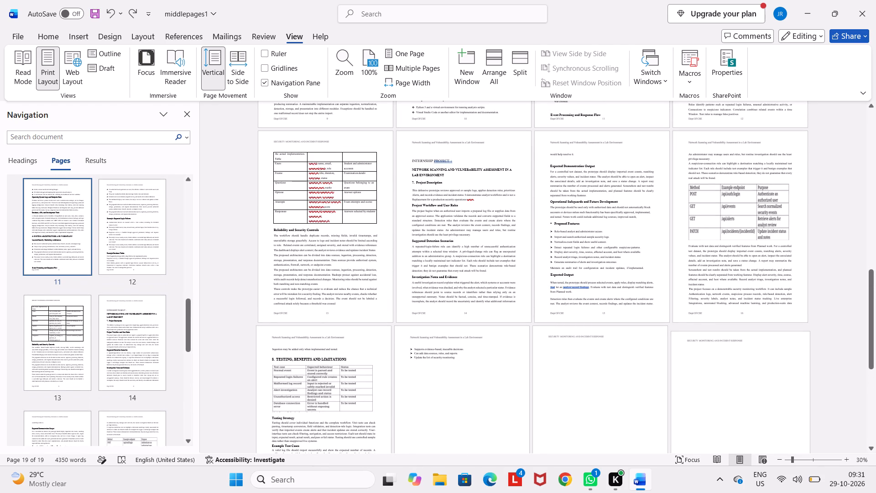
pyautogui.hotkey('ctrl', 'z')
# Redo all the undone edits to the report, up to the most recent deletions at its end.
pyautogui.hotkey('ctrl', 'y')
pyautogui.hotkey('ctrl', 'y')
pyautogui.hotkey('ctrl', 'y')
pyautogui.hotkey('ctrl', 'y')
pyautogui.hotkey('ctrl', 'y')
pyautogui.hotkey('ctrl', 'y')
pyautogui.hotkey('ctrl', 'y')
pyautogui.hotkey('ctrl', 'y')
pyautogui.hotkey('ctrl', 'y')
pyautogui.hotkey('ctrl', 'y')
pyautogui.hotkey('ctrl', 'y')
pyautogui.hotkey('ctrl', 'y')
pyautogui.hotkey('ctrl', 'y')
pyautogui.hotkey('ctrl', 'y')
pyautogui.hotkey('ctrl', 'y')
pyautogui.hotkey('ctrl', 'y')
pyautogui.hotkey('ctrl', 'y')
pyautogui.hotkey('ctrl', 'y')
pyautogui.hotkey('ctrl', 'y')
pyautogui.hotkey('ctrl', 'y')
pyautogui.hotkey('ctrl', 'y')
pyautogui.hotkey('ctrl', 'y')
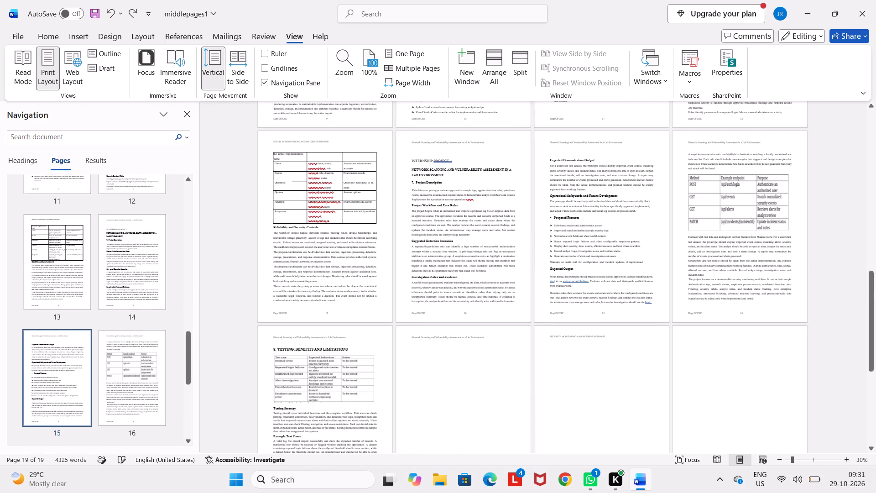
pyautogui.hotkey('ctrl', 'y')
pyautogui.hotkey('ctrl', 'y')
pyautogui.hotkey('ctrl', 'y')
pyautogui.hotkey('ctrl', 'y')
pyautogui.hotkey('ctrl', 'y')
pyautogui.hotkey('ctrl', 'y')
pyautogui.hotkey('ctrl', 'y')
pyautogui.hotkey('ctrl', 'y')
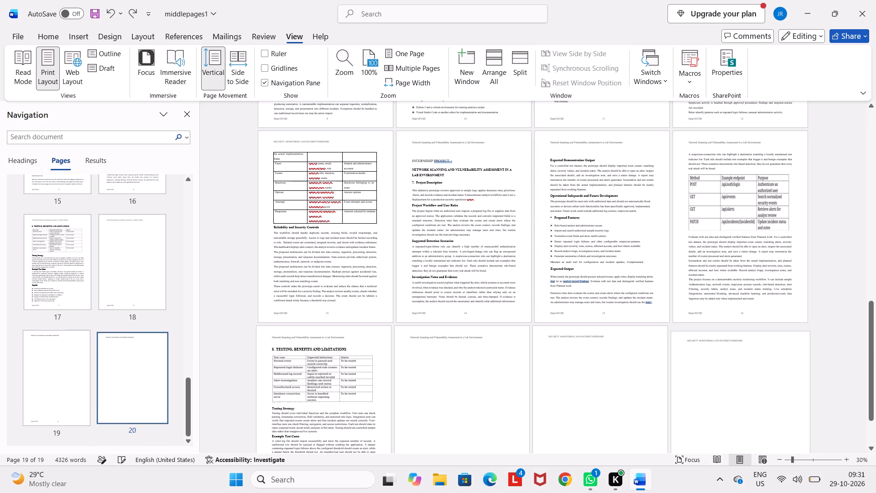
pyautogui.hotkey('ctrl', 'y')
pyautogui.hotkey('ctrl', 'y')
pyautogui.hotkey('ctrl', 'y')
pyautogui.hotkey('ctrl', 'y')
pyautogui.hotkey('ctrl', 'y')
pyautogui.hotkey('ctrl', 'y')
pyautogui.hotkey('ctrl', 'y')
pyautogui.hotkey('ctrl', 'y')
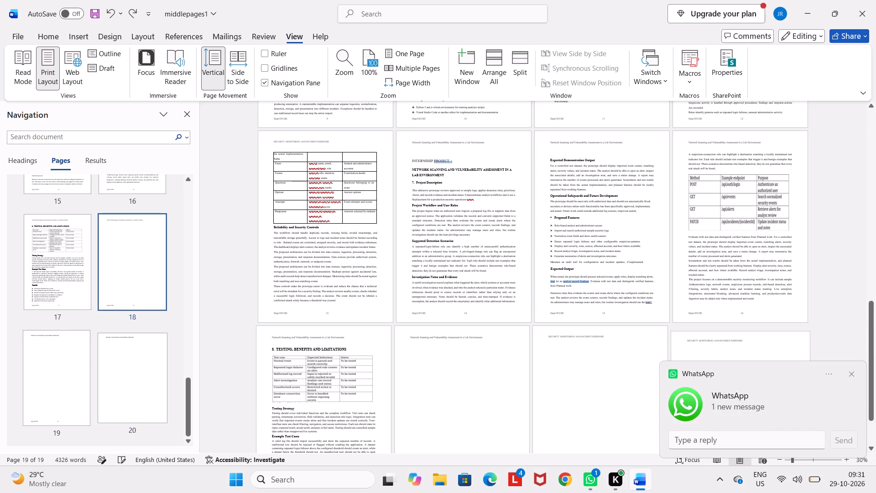
pyautogui.hotkey('ctrl', 'y')
pyautogui.hotkey('ctrl', 'y')
pyautogui.hotkey('ctrl', 'y')
pyautogui.hotkey('ctrl', 'y')
pyautogui.hotkey('ctrl', 'y')
pyautogui.hotkey('ctrl', 'y')
pyautogui.hotkey('ctrl', 'y')
pyautogui.hotkey('ctrl', 'y')
pyautogui.hotkey('ctrl', 'y')
pyautogui.hotkey('ctrl', 'y')
pyautogui.hotkey('ctrl', 'y')
pyautogui.hotkey('ctrl', 'y')
pyautogui.hotkey('ctrl', 'y')
pyautogui.hotkey('ctrl', 'y')
pyautogui.hotkey('ctrl', 'y')
pyautogui.hotkey('ctrl', 'y')
pyautogui.hotkey('ctrl', 'y')
pyautogui.hotkey('ctrl', 'y')
pyautogui.hotkey('ctrl', 'y')
pyautogui.hotkey('ctrl', 'y')
pyautogui.hotkey('ctrl', 'y')
pyautogui.hotkey('ctrl', 'y')
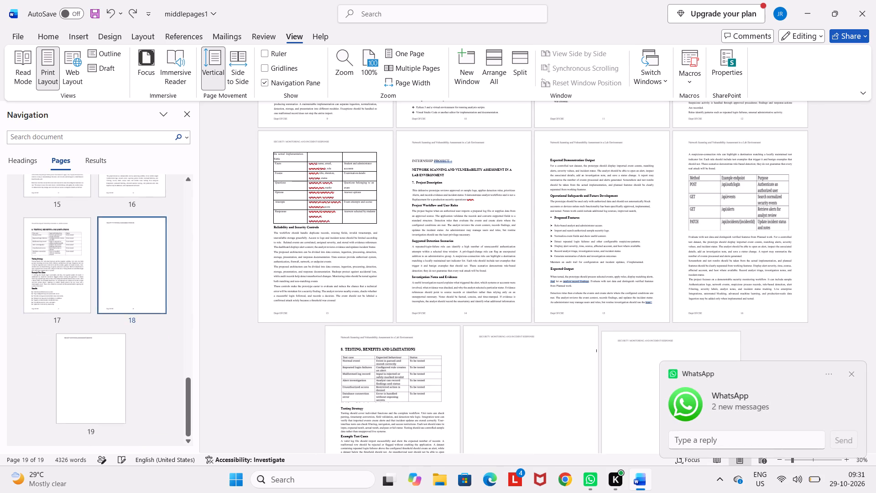
pyautogui.hotkey('ctrl', 'y')
pyautogui.hotkey('ctrl', 'y')
# Undo the last few edits at the end of the report and erase the stray character on page 19.
pyautogui.hotkey('ctrl', 'z')
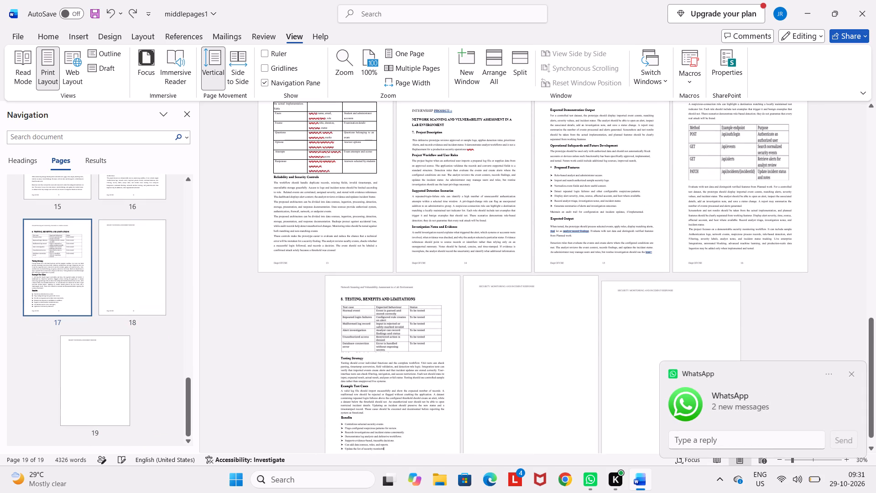
pyautogui.hotkey('ctrl', 'z')
pyautogui.hotkey('ctrl', 'z')
pyautogui.hotkey('ctrl', 'z')
pyautogui.hotkey('ctrl', 'z')
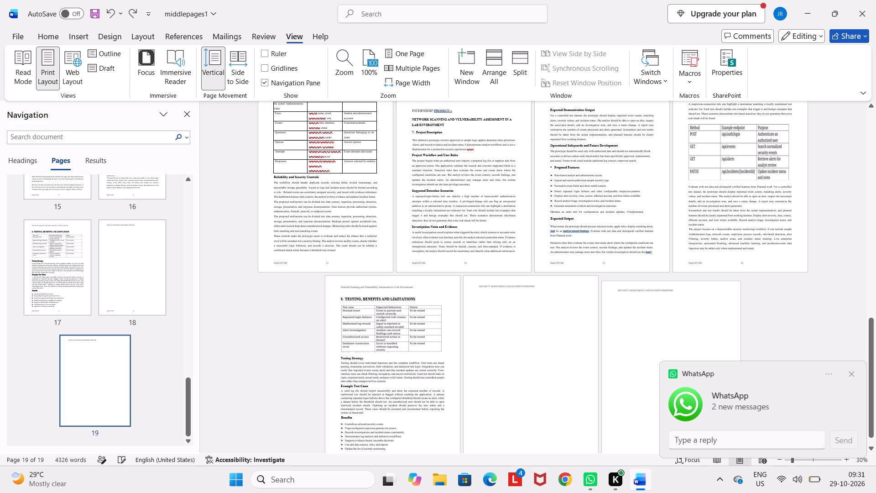
pyautogui.hotkey('ctrl', 'z')
pyautogui.hotkey('ctrl', 'z')
pyautogui.press('BackSpace')
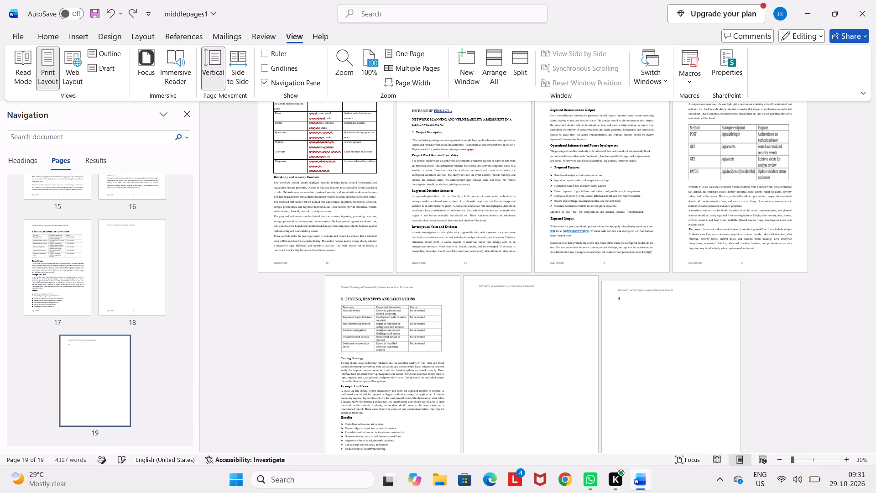
pyautogui.press('BackSpace')
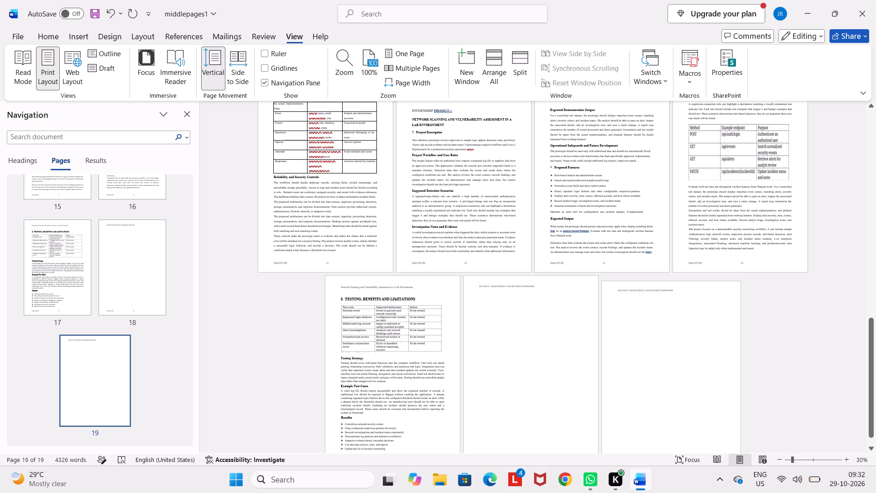
# Examine the end of the report, from the Testing, Benefits and Limitations page through blank pages 18 and 19.
pyautogui.keyDown('ctrl'); pyautogui.scroll(8, 461, 284); pyautogui.keyUp('ctrl')
pyautogui.keyDown('ctrl'); pyautogui.scroll(-4, 461, 284); pyautogui.keyUp('ctrl')
pyautogui.scroll(-2, 461, 284)
pyautogui.keyDown('ctrl'); pyautogui.scroll(-2, 461, 284); pyautogui.keyUp('ctrl')
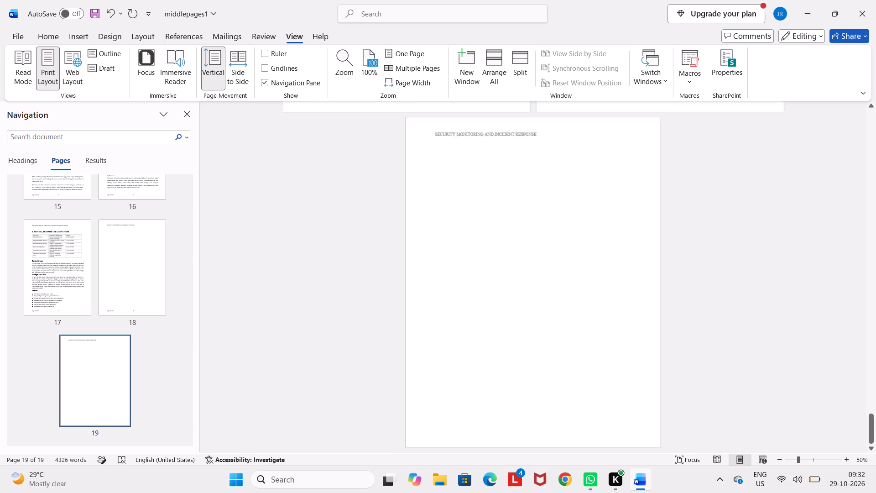
pyautogui.keyDown('ctrl'); pyautogui.scroll(-2, 461, 284); pyautogui.keyUp('ctrl')
pyautogui.scroll(1, 461, 284)
pyautogui.keyDown('ctrl'); pyautogui.scroll(3, 554, 322); pyautogui.keyUp('ctrl')
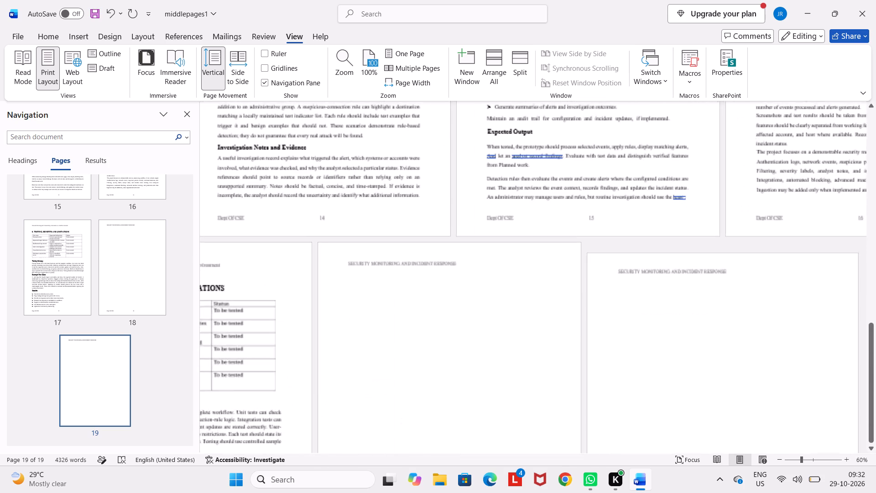
pyautogui.scroll(-1, 554, 322)
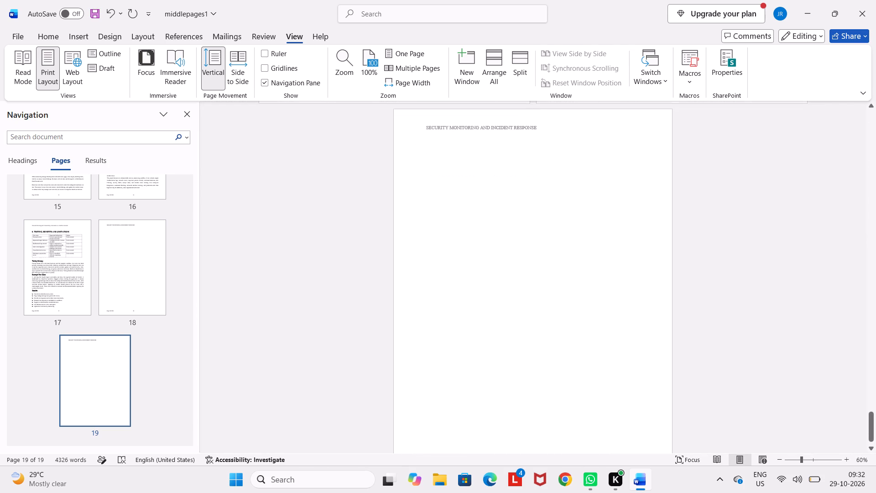
pyautogui.scroll(1, 554, 322)
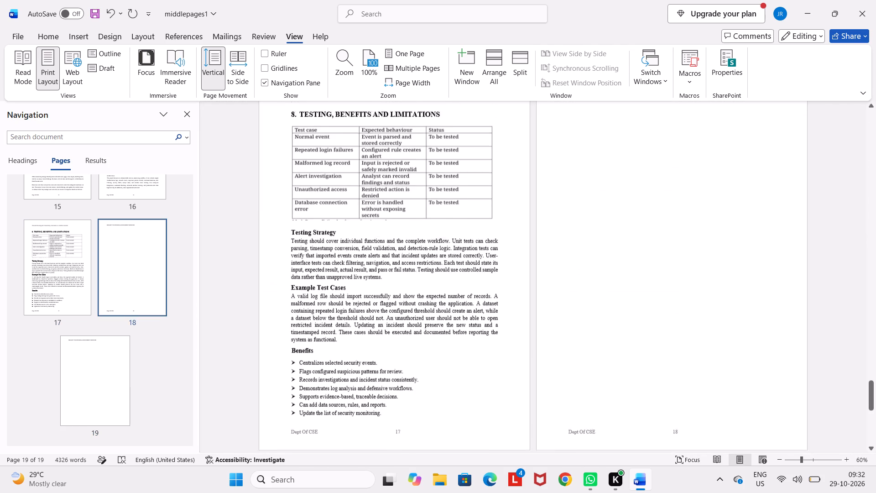
pyautogui.scroll(1, 554, 322)
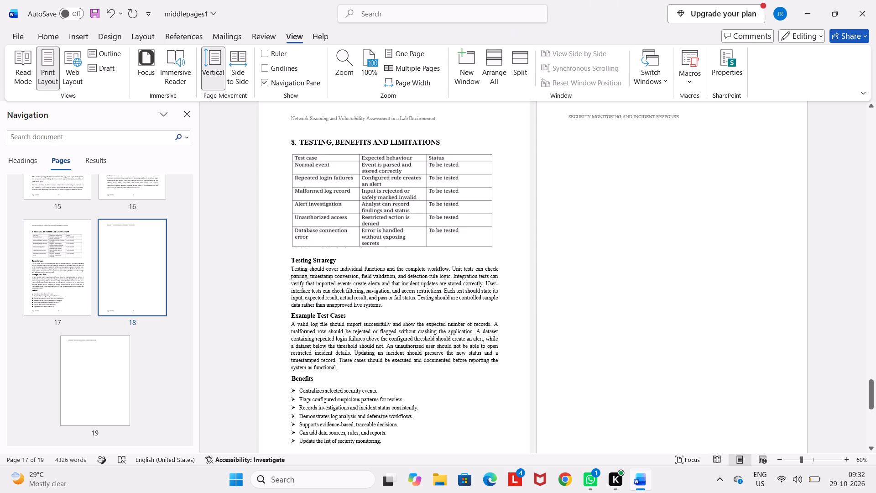
# Place the cursor on blank page 18 and show the formatting marks.
pyautogui.click(638, 302)
pyautogui.click(43, 37)
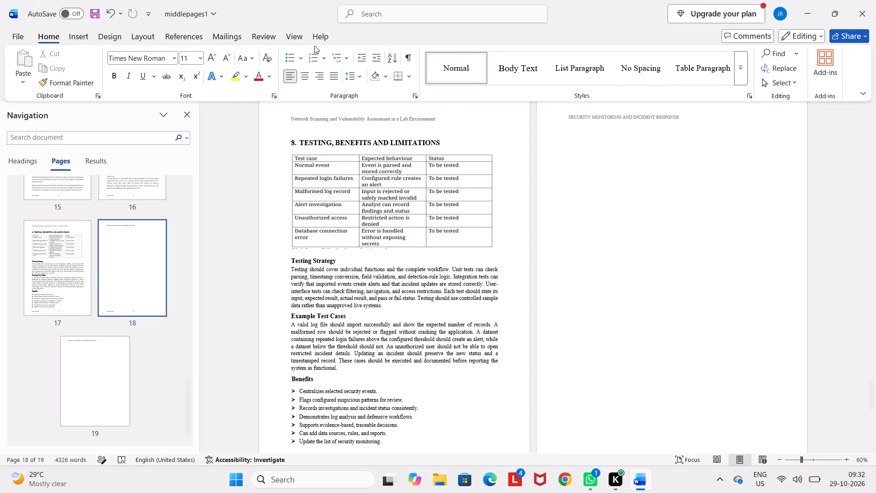
# Show the formatting marks again to reveal the section breaks around blank page 18.
pyautogui.click(407, 61)
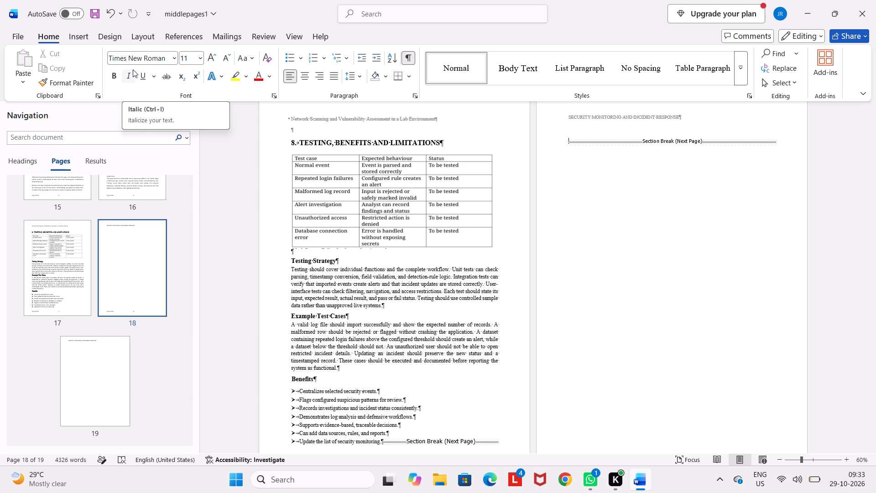
pyautogui.scroll(-13, 133, 69)
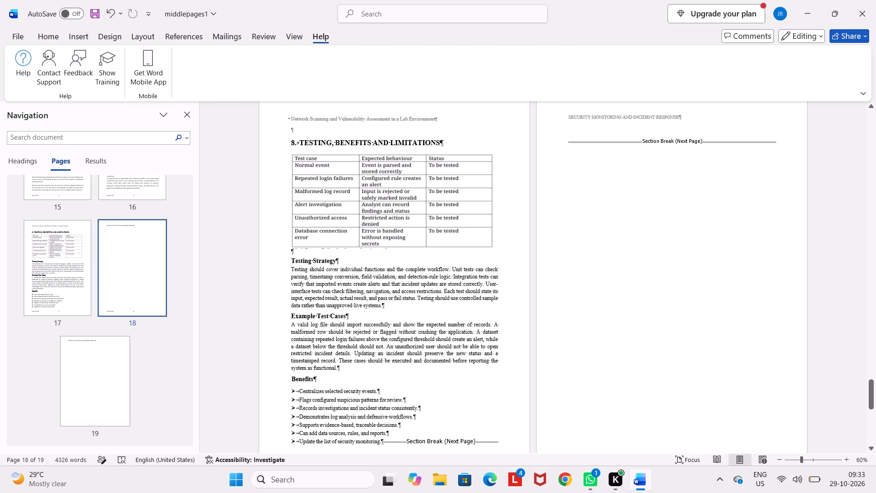
# Delete the Next Page section break on blank page 18.
pyautogui.scroll(-3, 640, 228)
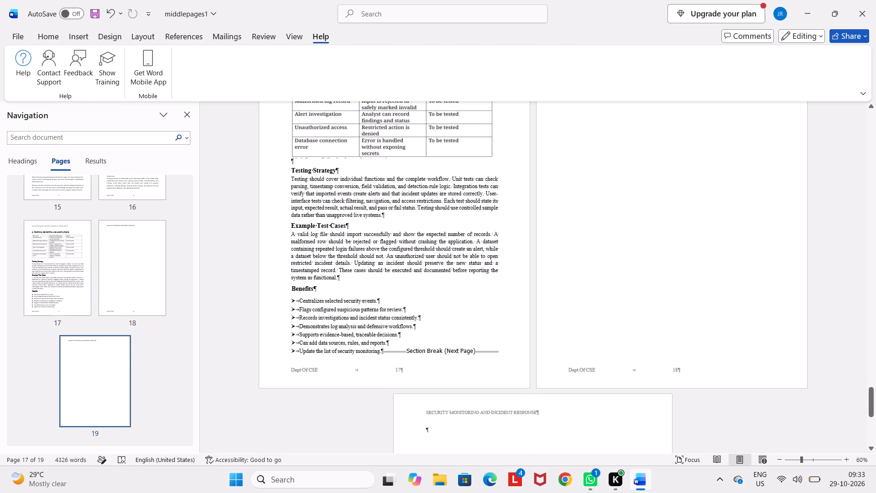
pyautogui.scroll(-1, 640, 228)
pyautogui.scroll(4, 640, 228)
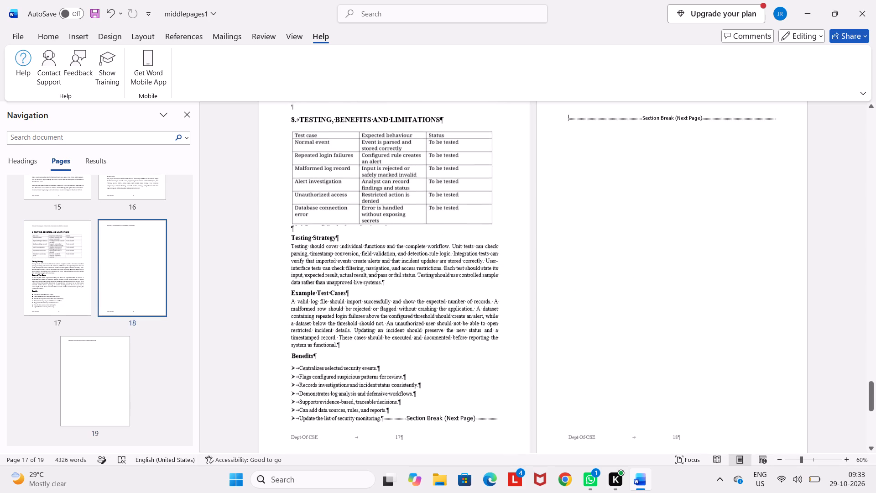
pyautogui.scroll(2, 640, 228)
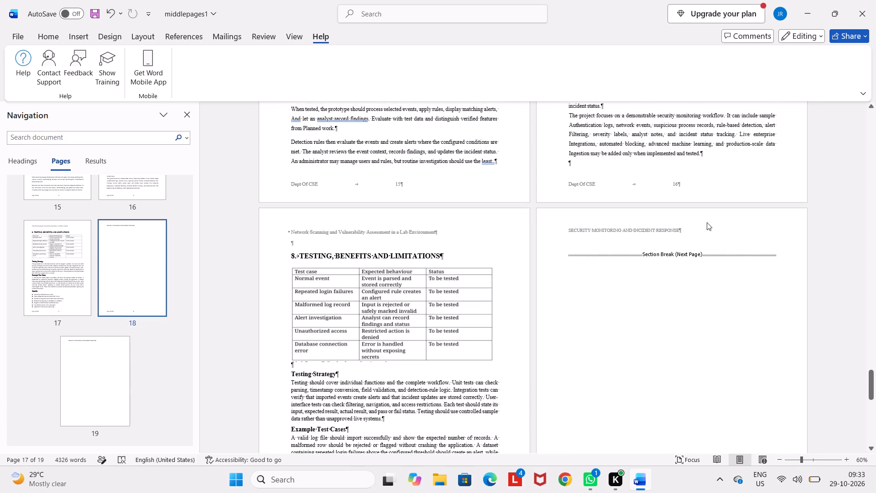
pyautogui.click(679, 227)
pyautogui.click(681, 229)
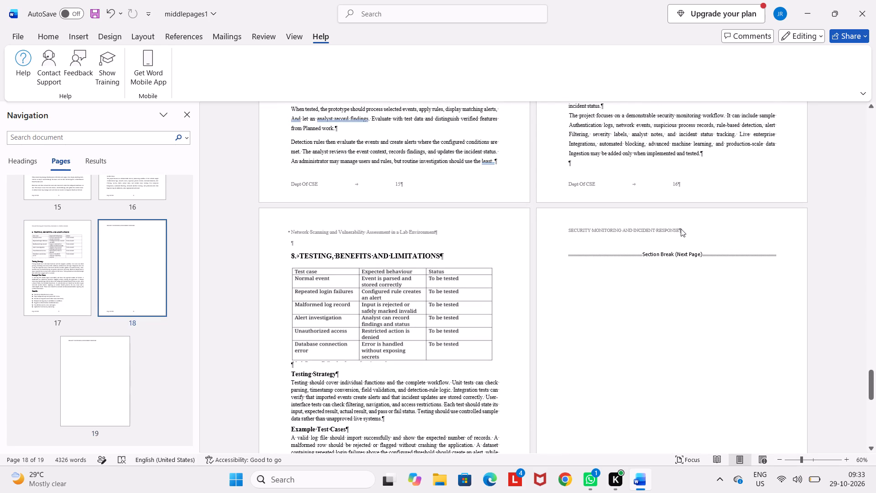
pyautogui.click(681, 229)
pyautogui.click(702, 278)
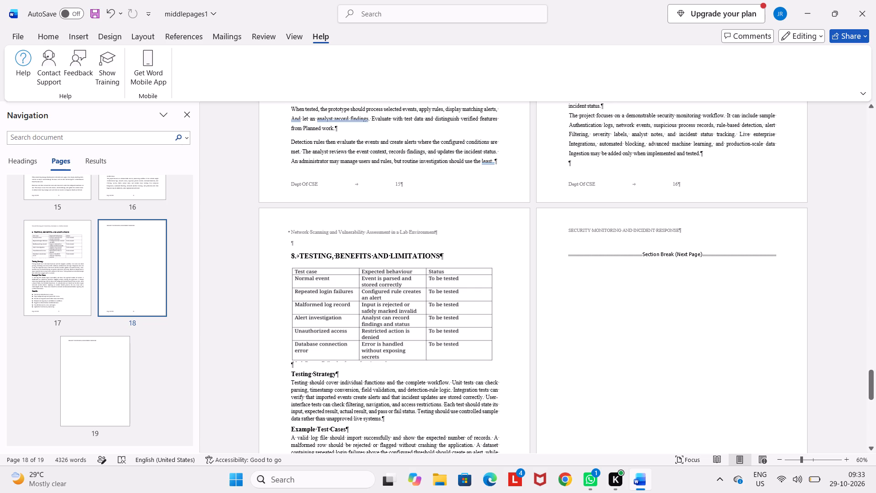
pyautogui.click(702, 278)
pyautogui.press('Delete')
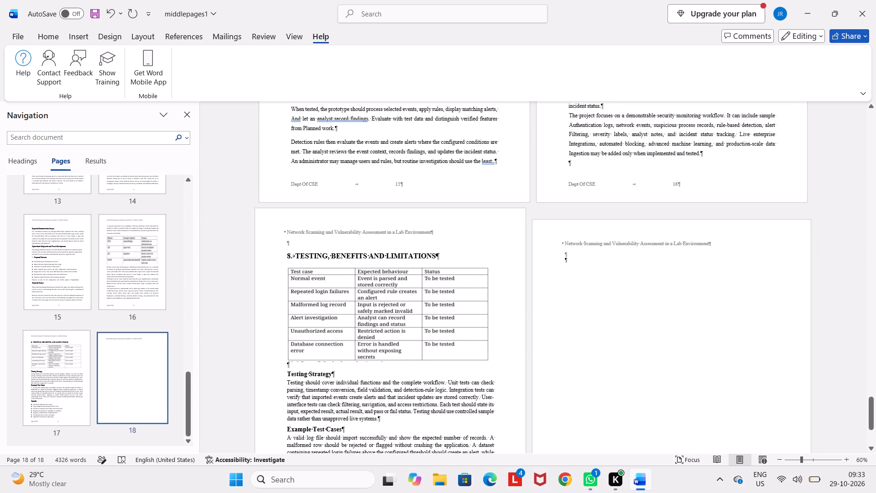
pyautogui.press('Delete')
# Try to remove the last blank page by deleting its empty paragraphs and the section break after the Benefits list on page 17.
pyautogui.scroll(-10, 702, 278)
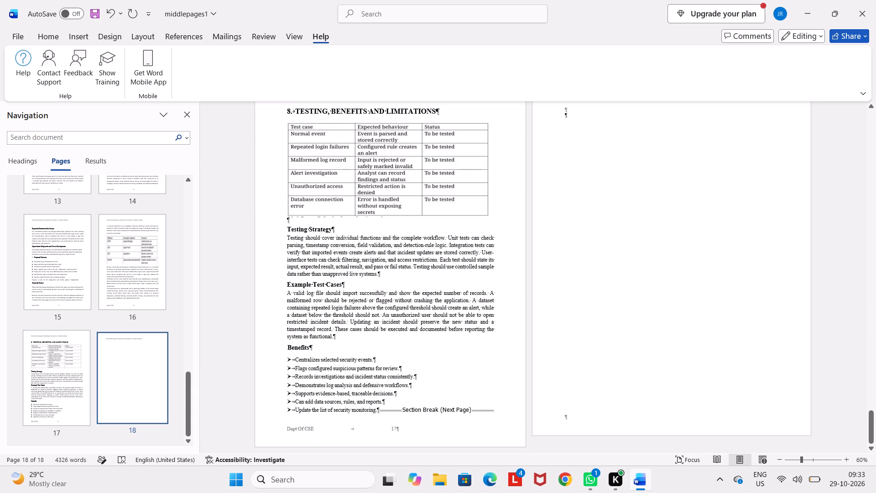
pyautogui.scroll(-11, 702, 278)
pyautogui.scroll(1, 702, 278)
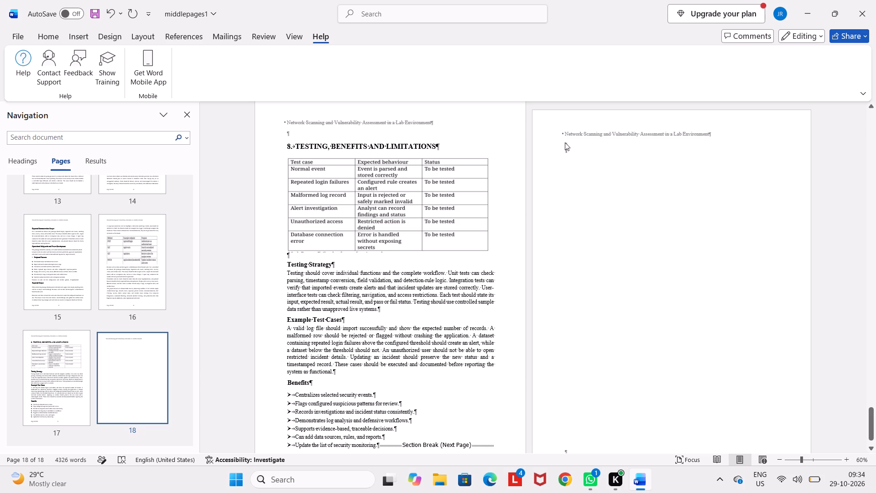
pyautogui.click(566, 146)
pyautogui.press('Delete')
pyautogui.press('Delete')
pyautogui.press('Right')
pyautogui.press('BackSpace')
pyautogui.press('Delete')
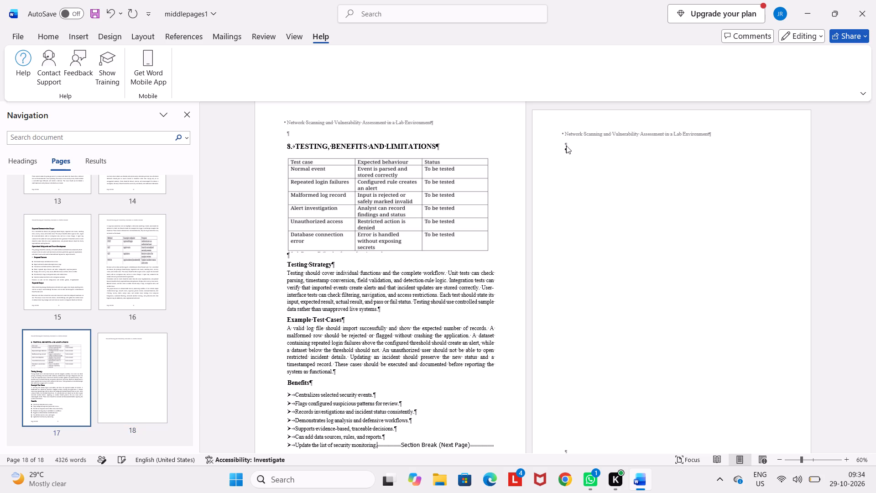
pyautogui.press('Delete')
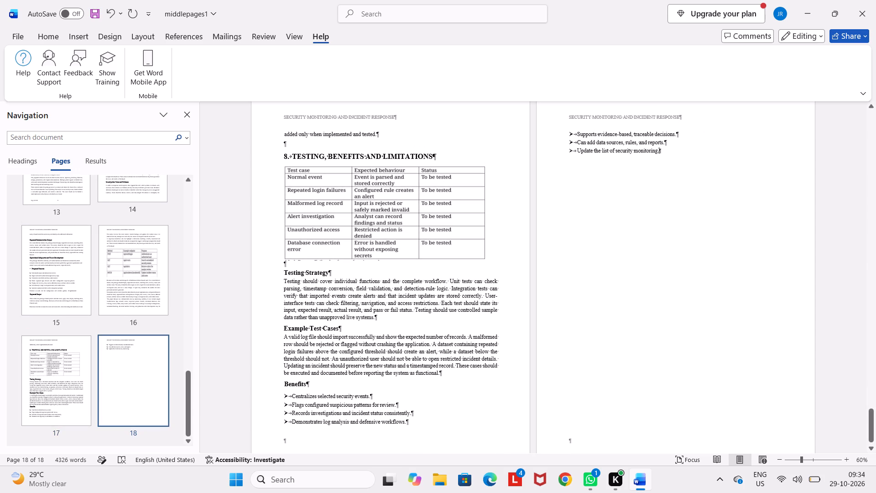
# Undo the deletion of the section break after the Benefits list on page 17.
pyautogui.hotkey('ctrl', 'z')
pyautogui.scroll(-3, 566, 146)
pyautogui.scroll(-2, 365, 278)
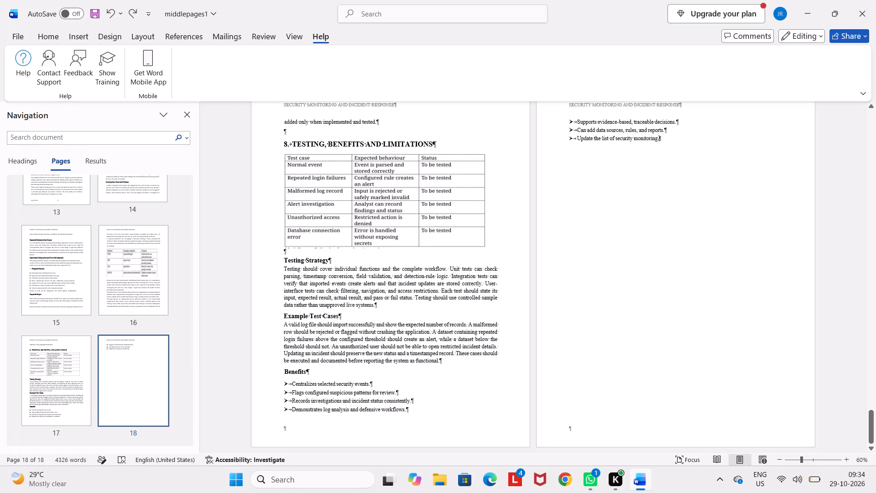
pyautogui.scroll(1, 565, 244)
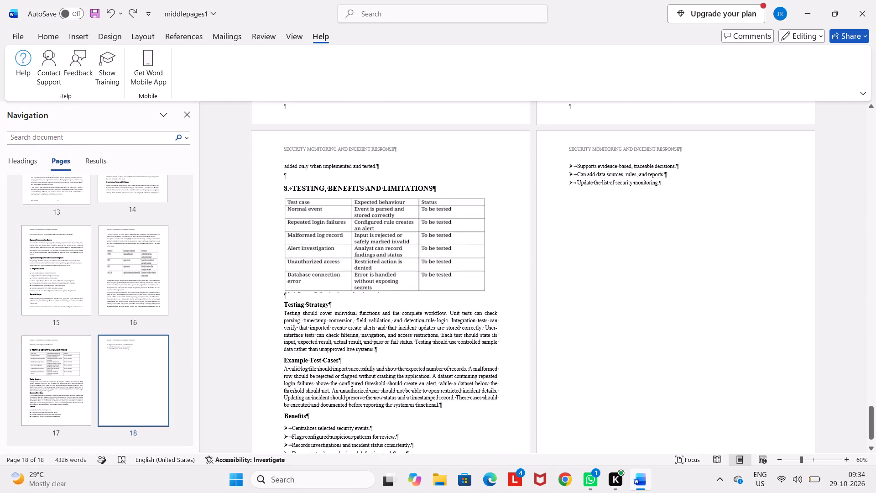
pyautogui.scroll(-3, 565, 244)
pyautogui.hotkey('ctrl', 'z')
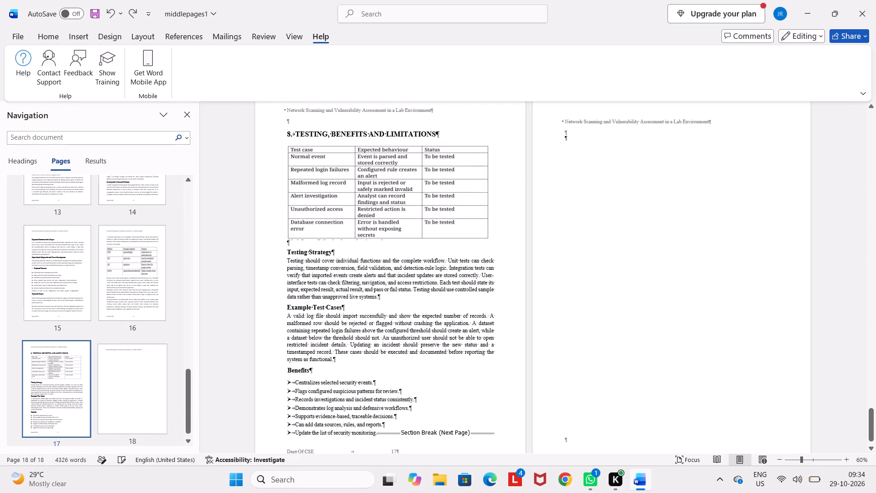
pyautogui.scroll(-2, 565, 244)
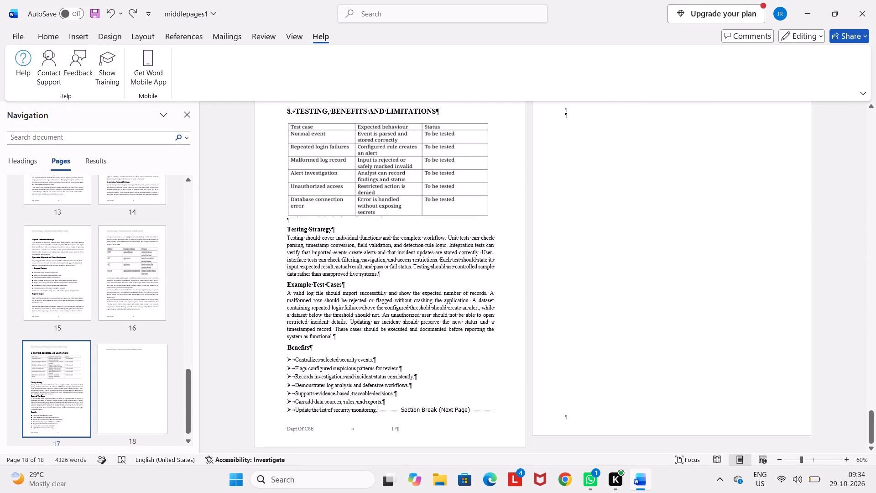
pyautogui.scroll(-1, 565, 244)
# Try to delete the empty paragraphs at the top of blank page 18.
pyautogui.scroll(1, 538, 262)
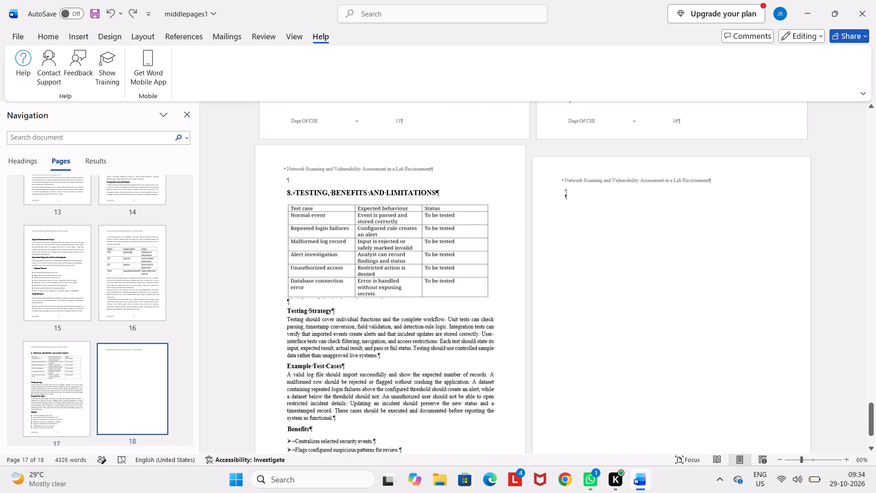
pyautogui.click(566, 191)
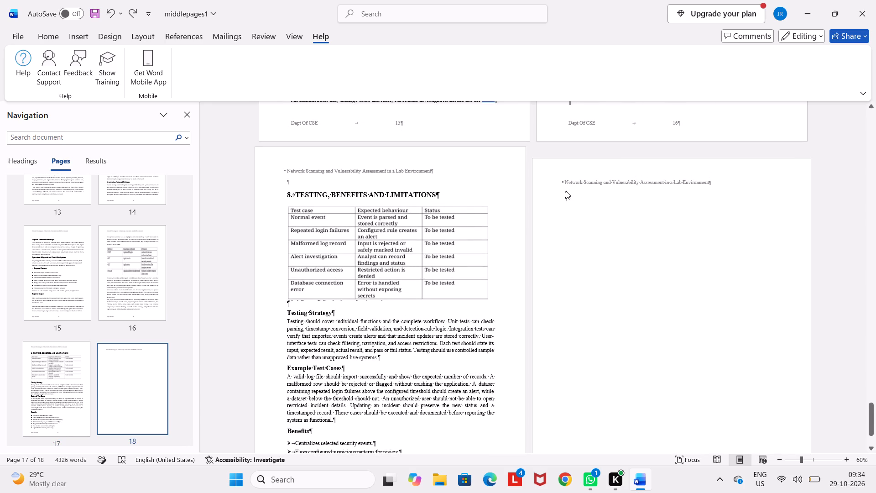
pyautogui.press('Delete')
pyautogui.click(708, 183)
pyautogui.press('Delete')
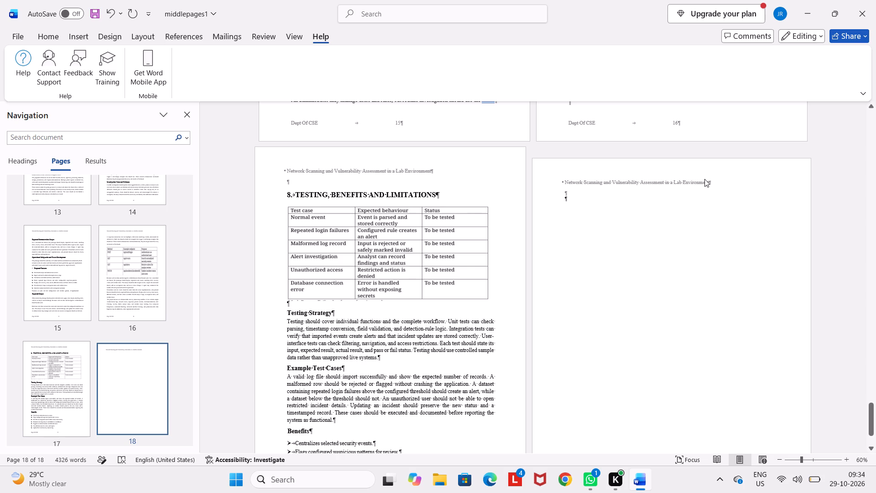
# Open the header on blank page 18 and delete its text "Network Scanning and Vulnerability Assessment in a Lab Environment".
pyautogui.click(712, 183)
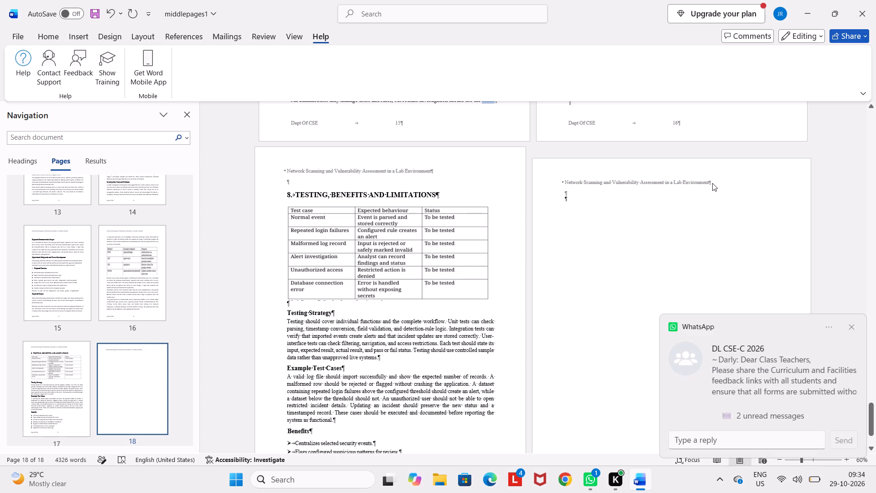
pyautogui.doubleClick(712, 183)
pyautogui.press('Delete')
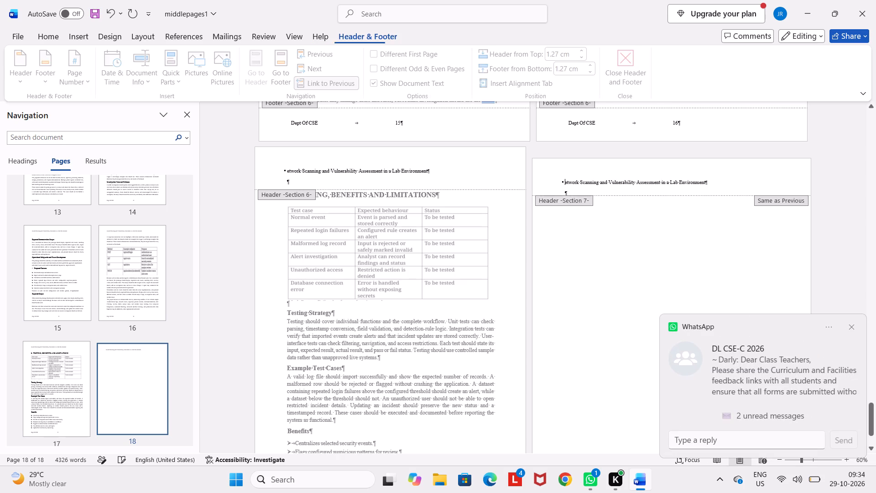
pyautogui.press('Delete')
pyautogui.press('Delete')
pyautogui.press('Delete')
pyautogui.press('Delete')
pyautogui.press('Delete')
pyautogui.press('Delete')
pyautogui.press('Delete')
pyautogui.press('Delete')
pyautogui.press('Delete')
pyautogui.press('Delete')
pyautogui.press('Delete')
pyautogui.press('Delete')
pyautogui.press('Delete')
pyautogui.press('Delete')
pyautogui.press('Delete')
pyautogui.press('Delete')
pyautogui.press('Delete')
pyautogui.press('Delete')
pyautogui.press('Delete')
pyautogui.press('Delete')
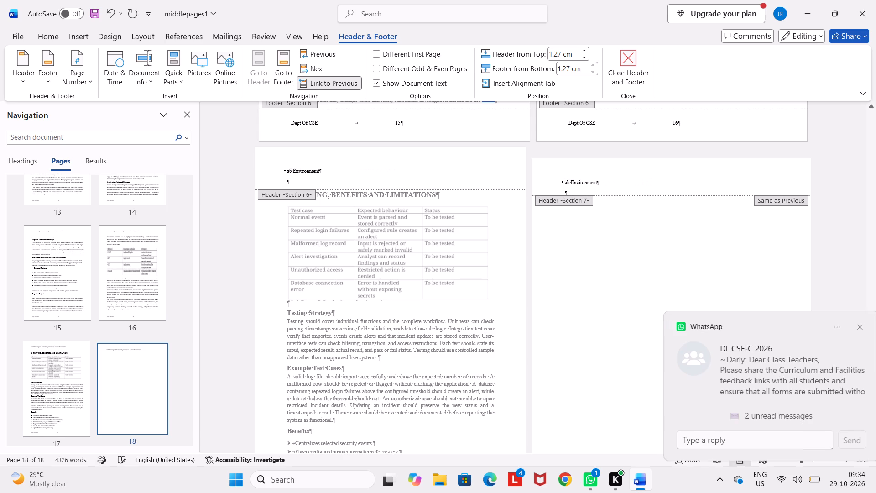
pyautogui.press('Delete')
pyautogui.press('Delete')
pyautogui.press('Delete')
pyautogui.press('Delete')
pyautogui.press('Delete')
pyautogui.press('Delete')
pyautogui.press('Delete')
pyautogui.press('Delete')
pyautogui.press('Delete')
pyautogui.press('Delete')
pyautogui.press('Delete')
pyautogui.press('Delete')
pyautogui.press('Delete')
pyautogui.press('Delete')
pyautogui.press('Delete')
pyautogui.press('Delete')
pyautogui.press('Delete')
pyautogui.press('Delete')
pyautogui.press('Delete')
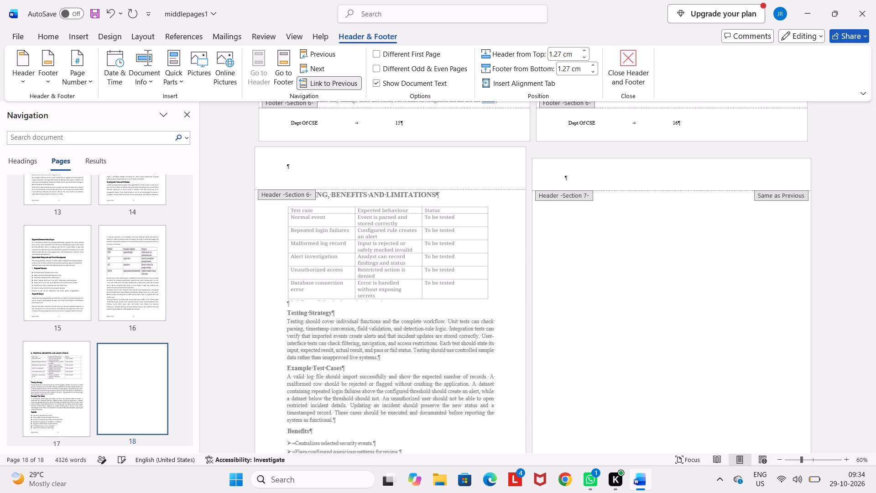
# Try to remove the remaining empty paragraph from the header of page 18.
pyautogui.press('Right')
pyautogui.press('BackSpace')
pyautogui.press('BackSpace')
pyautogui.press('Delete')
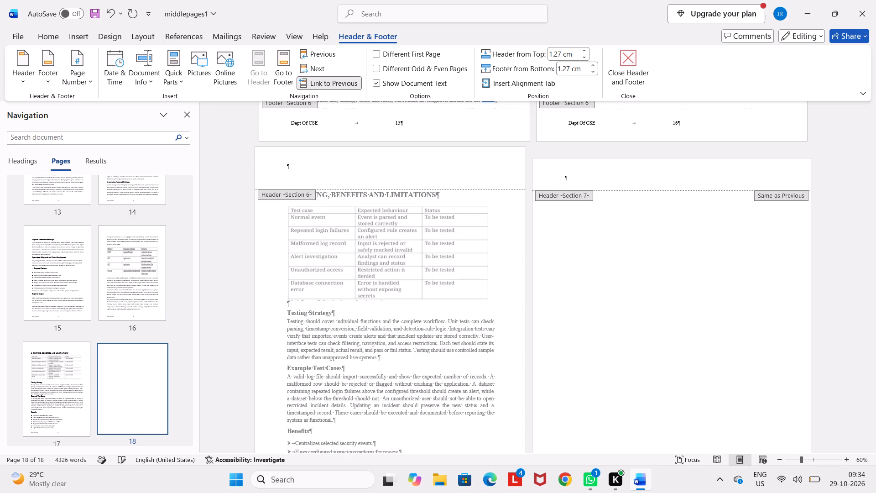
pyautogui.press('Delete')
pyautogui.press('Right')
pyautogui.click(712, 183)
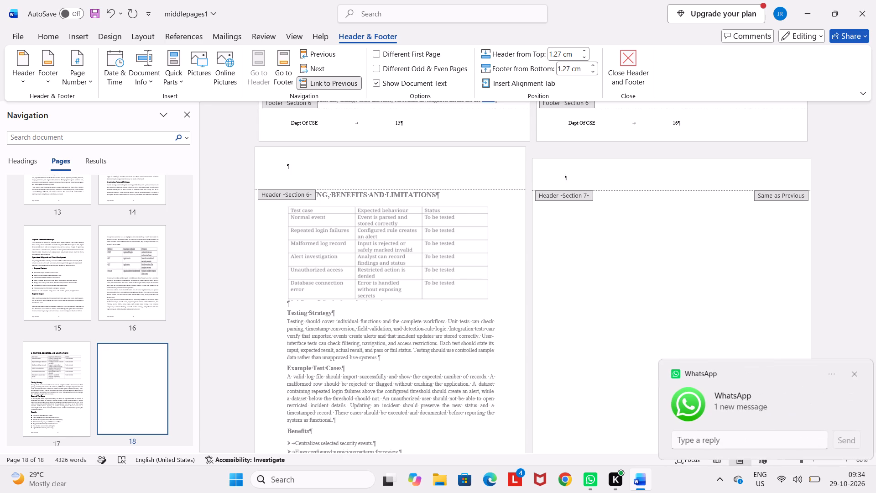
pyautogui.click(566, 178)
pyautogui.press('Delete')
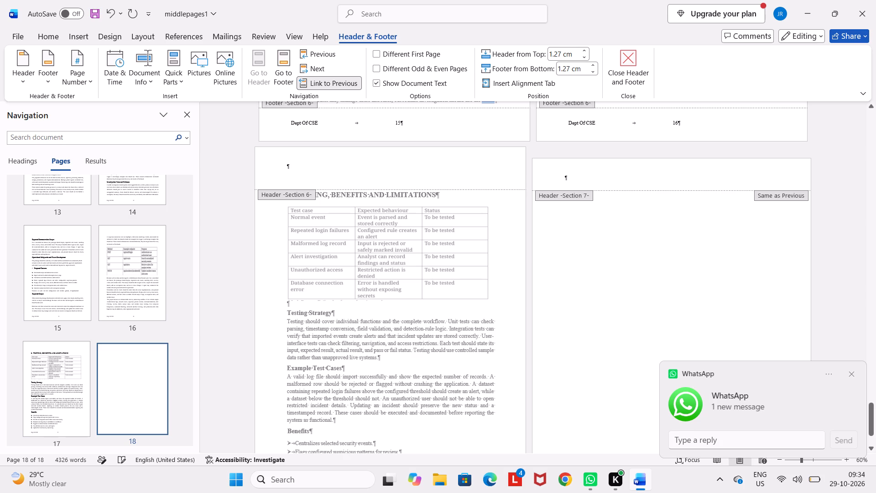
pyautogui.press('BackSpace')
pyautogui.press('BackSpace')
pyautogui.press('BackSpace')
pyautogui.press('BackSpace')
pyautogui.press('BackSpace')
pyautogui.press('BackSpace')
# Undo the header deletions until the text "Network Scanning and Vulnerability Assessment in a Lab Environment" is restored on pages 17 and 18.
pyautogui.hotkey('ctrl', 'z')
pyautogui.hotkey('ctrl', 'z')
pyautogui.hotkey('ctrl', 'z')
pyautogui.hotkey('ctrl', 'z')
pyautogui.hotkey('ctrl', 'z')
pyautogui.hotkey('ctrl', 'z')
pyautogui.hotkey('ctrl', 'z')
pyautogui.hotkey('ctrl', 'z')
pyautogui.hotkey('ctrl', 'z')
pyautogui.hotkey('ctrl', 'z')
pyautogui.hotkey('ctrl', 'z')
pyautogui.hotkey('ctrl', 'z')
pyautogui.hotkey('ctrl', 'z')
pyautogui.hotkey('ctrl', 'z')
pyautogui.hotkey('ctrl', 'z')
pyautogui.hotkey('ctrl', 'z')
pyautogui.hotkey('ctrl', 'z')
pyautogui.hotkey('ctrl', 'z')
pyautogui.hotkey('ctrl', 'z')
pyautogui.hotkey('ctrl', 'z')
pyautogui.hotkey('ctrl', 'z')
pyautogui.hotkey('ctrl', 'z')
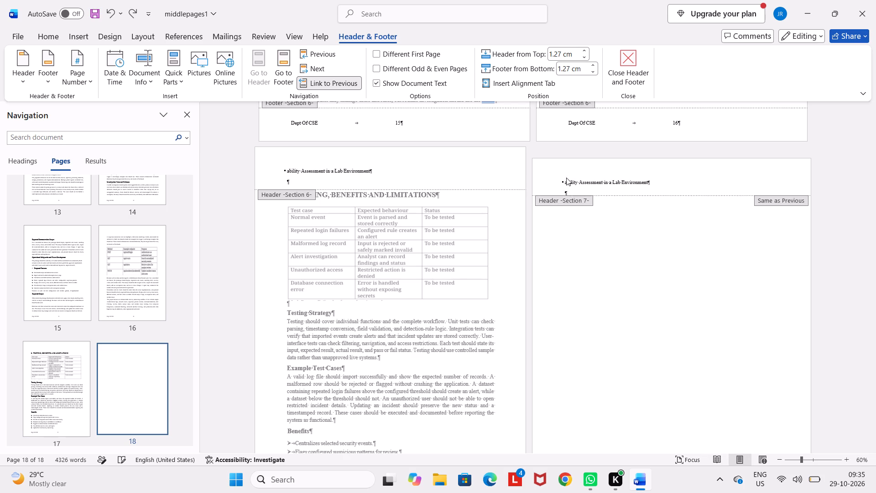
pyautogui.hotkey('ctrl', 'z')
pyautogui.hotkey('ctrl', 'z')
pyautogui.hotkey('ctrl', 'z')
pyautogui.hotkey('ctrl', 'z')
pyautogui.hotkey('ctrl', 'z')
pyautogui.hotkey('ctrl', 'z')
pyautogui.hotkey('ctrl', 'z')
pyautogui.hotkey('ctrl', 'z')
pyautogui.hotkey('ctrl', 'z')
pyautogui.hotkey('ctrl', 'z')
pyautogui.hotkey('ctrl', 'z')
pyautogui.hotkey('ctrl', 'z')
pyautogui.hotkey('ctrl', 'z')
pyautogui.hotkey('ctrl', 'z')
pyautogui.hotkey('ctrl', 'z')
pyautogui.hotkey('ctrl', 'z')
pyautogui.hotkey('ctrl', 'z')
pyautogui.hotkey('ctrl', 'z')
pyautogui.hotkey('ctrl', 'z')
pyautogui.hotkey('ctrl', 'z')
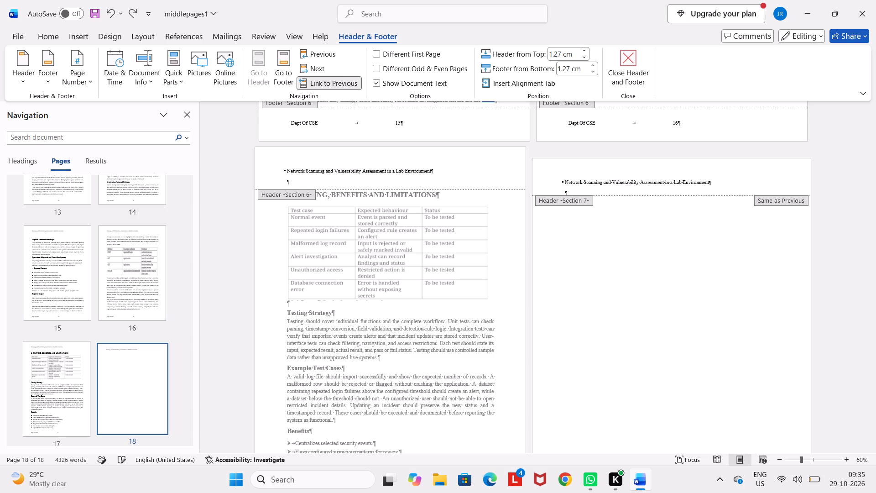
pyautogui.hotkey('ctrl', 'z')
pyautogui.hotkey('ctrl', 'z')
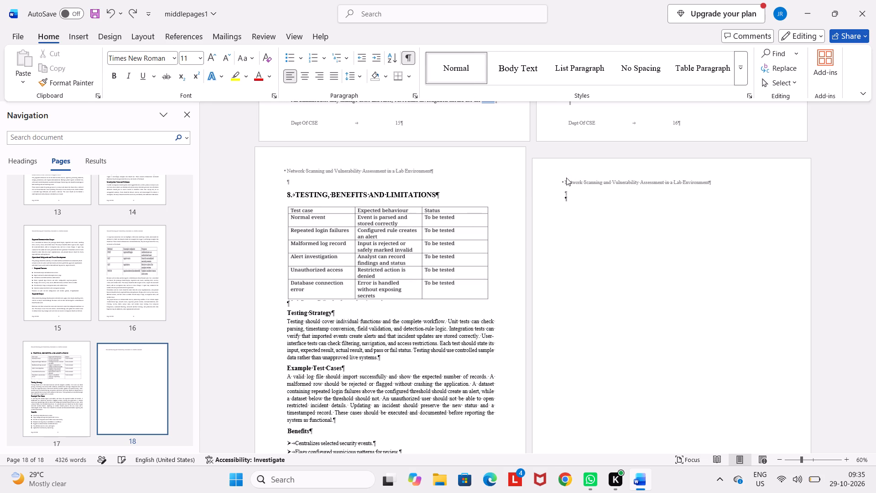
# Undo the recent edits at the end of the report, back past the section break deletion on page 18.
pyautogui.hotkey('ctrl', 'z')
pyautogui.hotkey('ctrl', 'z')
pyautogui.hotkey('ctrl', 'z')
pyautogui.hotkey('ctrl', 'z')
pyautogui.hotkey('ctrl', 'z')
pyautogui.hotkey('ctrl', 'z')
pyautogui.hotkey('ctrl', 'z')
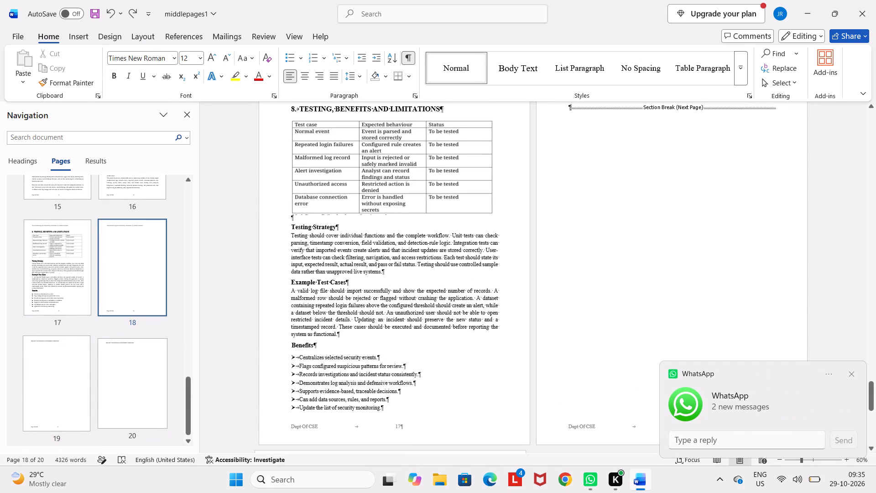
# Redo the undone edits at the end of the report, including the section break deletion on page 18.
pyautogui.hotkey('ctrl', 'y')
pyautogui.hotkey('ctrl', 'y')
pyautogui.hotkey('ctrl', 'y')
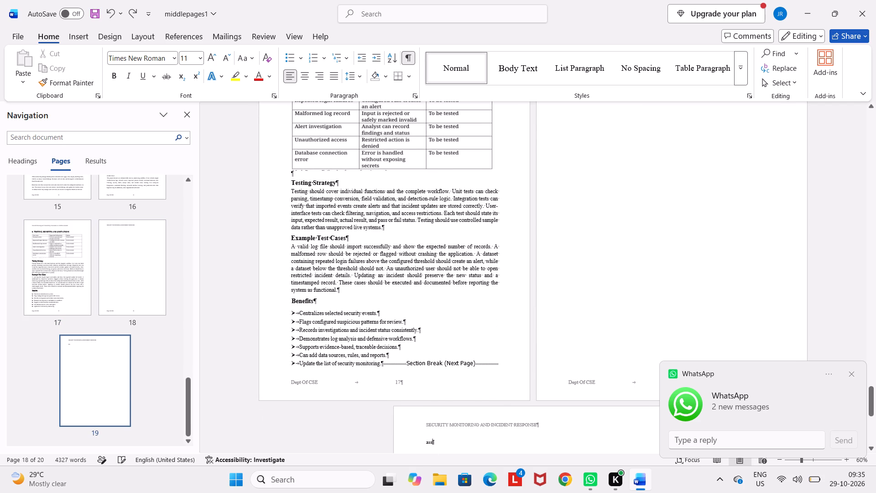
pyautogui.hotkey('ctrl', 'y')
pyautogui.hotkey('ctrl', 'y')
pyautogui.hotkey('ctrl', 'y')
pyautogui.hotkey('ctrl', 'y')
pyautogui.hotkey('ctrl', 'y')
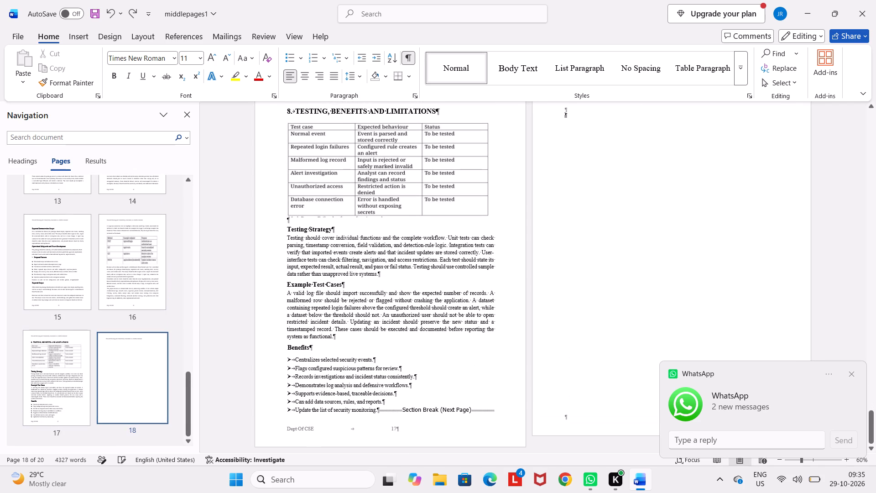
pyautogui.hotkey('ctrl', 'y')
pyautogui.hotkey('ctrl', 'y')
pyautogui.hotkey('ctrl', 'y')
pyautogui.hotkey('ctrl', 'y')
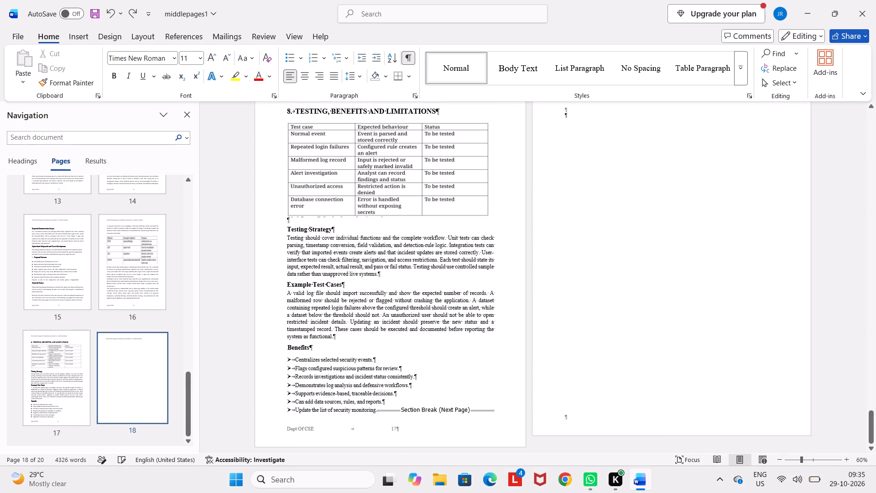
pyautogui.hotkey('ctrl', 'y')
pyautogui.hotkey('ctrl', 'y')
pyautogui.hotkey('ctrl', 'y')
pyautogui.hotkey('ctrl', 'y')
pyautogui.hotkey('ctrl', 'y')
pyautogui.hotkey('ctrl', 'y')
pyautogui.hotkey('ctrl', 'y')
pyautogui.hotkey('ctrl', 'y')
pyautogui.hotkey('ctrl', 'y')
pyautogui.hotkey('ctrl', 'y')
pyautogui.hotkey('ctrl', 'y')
# Undo the recent edits at the end of the report.
pyautogui.hotkey('ctrl', 'z')
pyautogui.hotkey('ctrl', 'z')
pyautogui.hotkey('ctrl', 'z')
pyautogui.hotkey('ctrl', 'z')
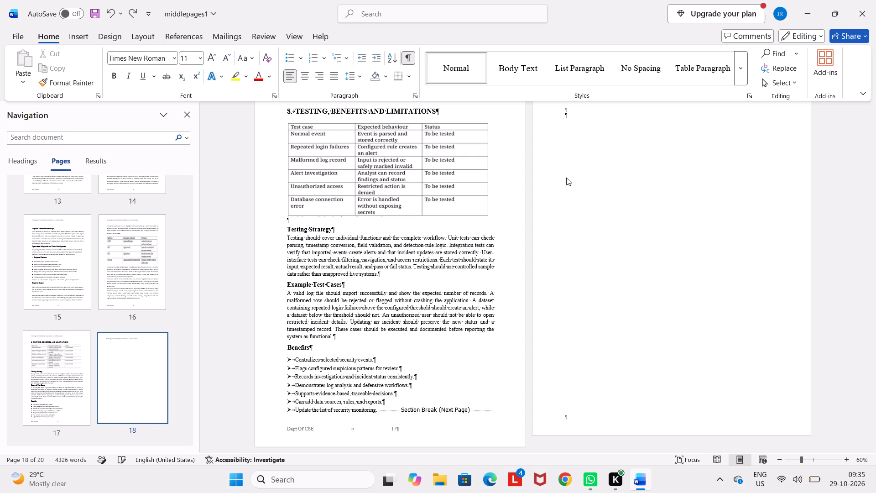
pyautogui.hotkey('ctrl', 'z')
pyautogui.hotkey('ctrl', 'z')
pyautogui.hotkey('ctrl', 'z')
pyautogui.scroll(1, 566, 178)
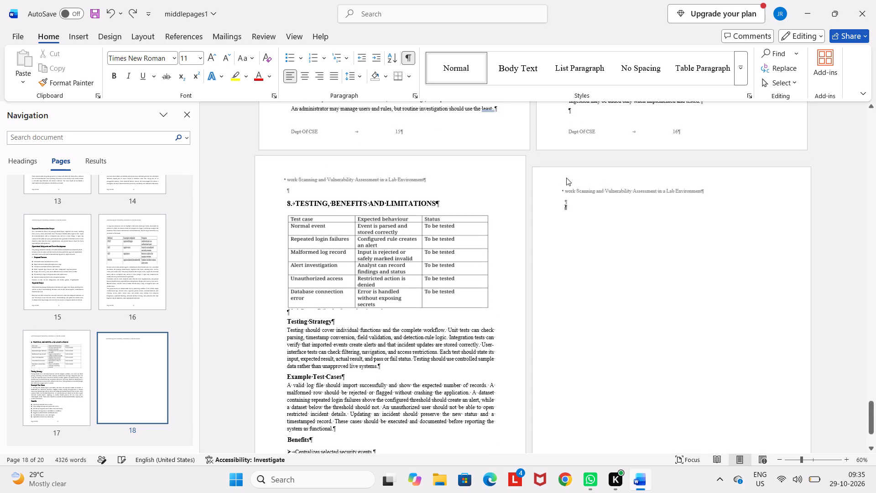
pyautogui.scroll(1, 566, 178)
pyautogui.hotkey('ctrl', 'z')
pyautogui.hotkey('ctrl', 'z')
pyautogui.hotkey('ctrl', 'z')
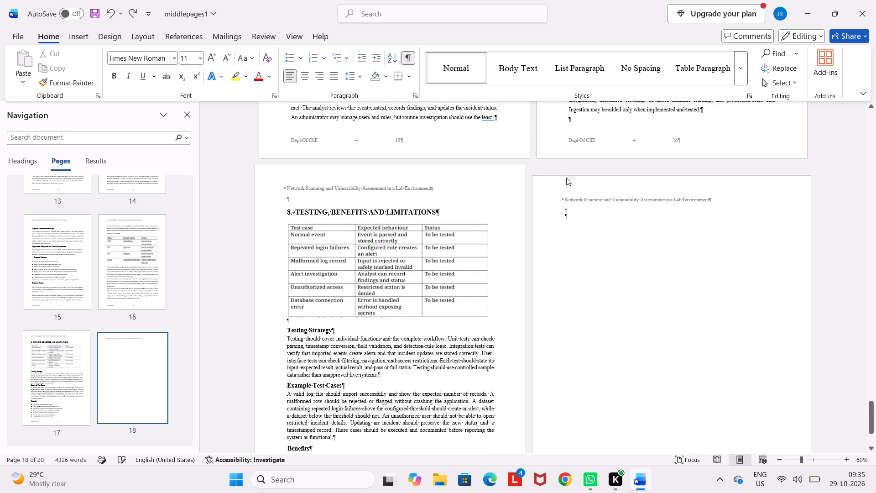
pyautogui.hotkey('ctrl', 'z')
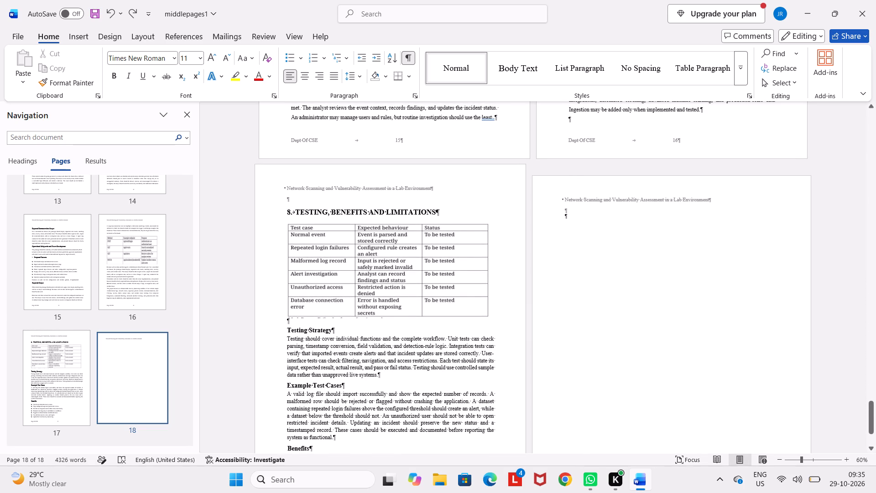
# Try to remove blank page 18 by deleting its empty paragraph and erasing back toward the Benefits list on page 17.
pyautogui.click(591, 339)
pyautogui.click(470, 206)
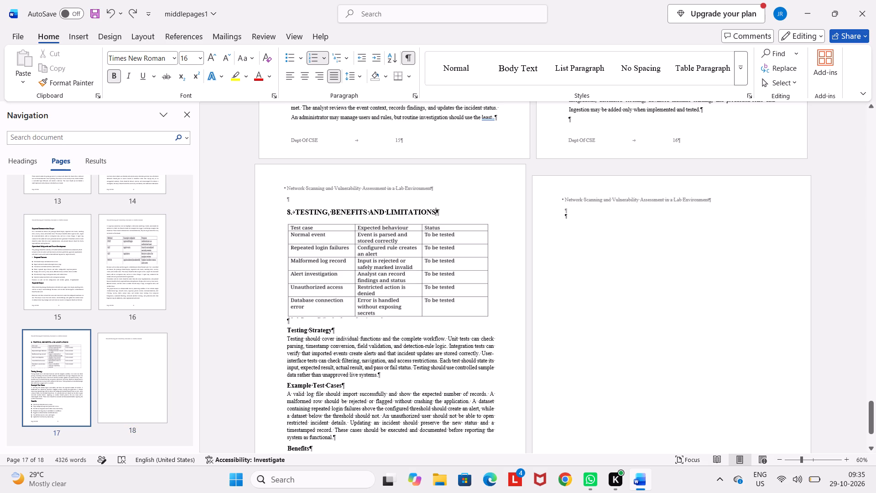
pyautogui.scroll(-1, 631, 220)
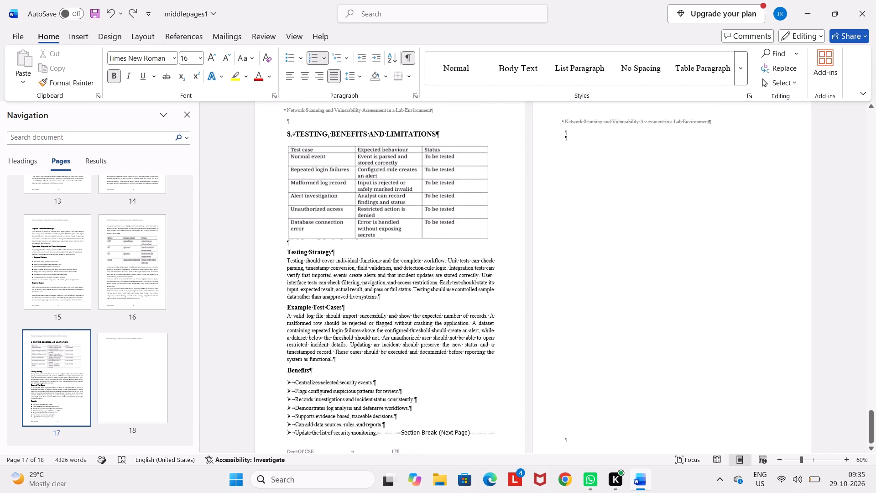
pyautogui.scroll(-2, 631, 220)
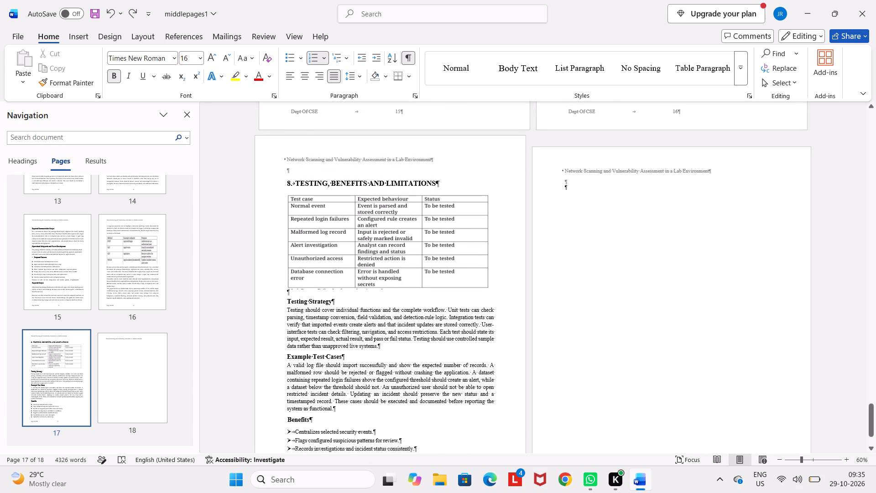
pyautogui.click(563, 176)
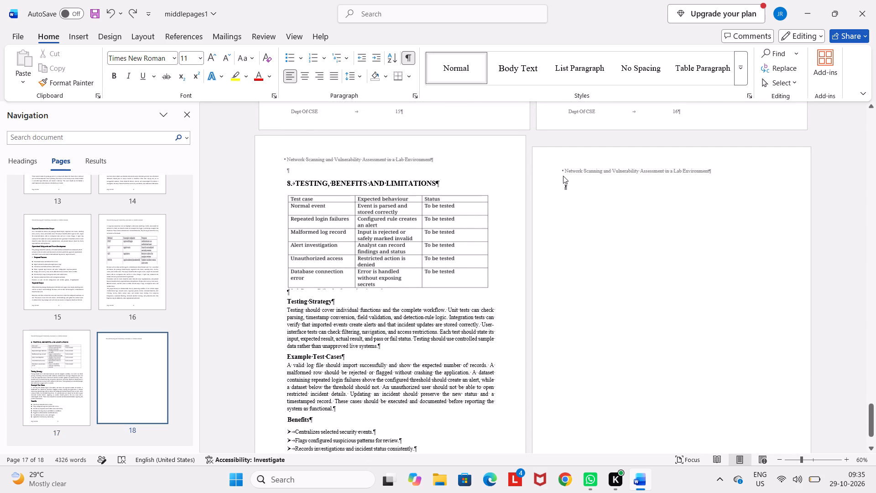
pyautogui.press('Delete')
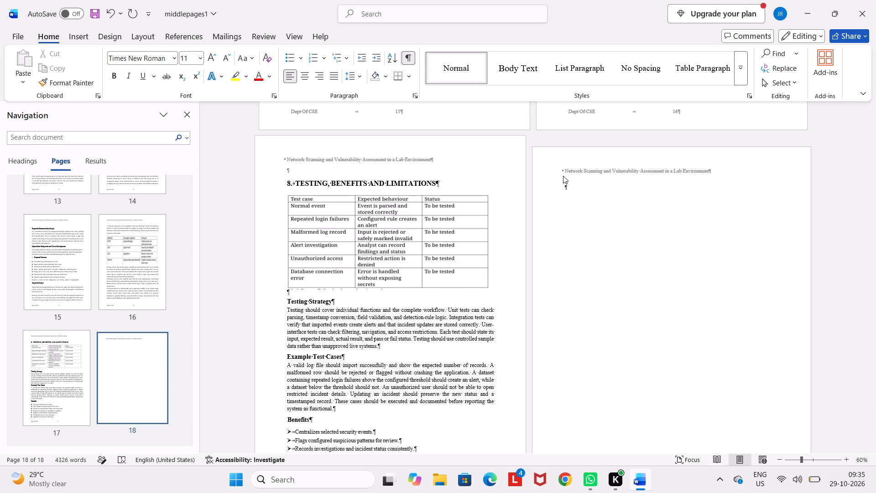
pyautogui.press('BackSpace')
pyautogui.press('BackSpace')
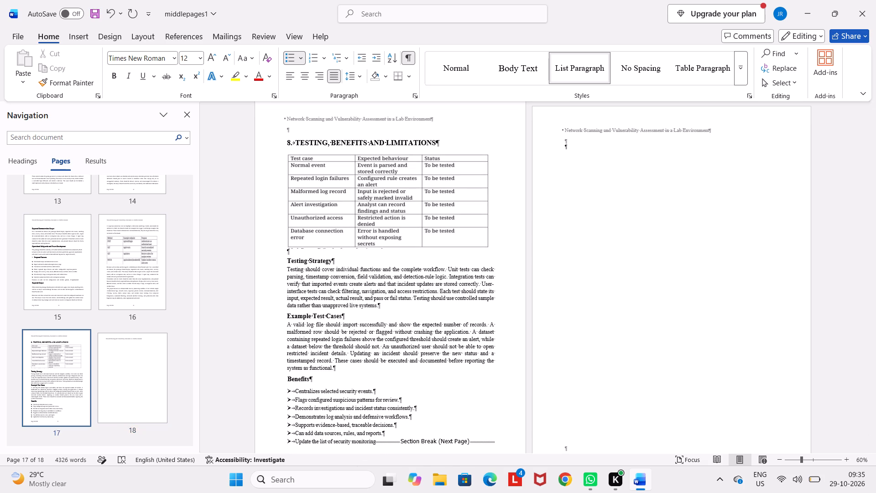
# Undo the deletions at the end of the report, back past the removal of the section break on page 18.
pyautogui.hotkey('ctrl', 'z')
pyautogui.hotkey('ctrl', 'z')
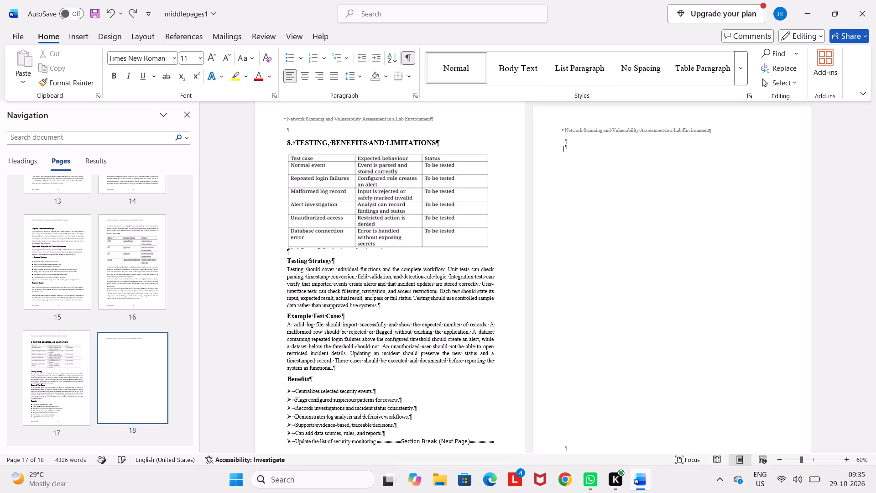
pyautogui.hotkey('ctrl', 'z')
pyautogui.hotkey('ctrl', 'z')
pyautogui.hotkey('ctrl', 'z')
pyautogui.hotkey('ctrl', 'z')
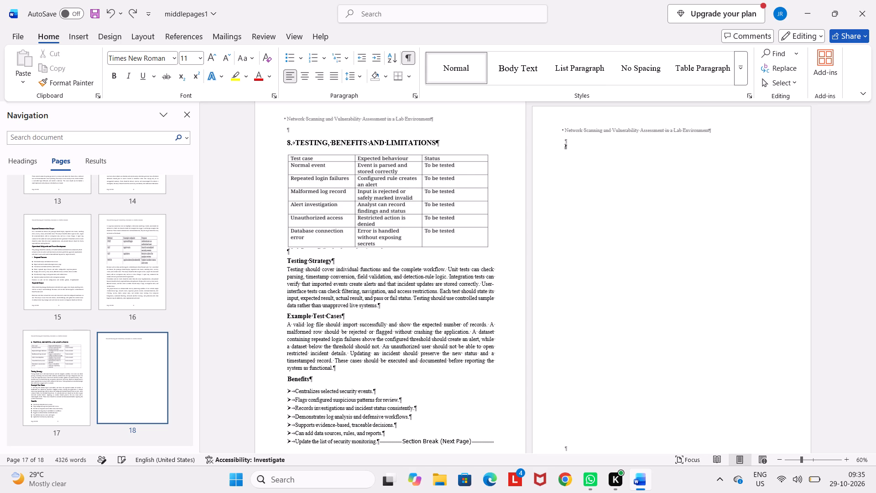
pyautogui.hotkey('ctrl', 'z')
pyautogui.hotkey('ctrl', 'z')
pyautogui.hotkey('ctrl', 'z')
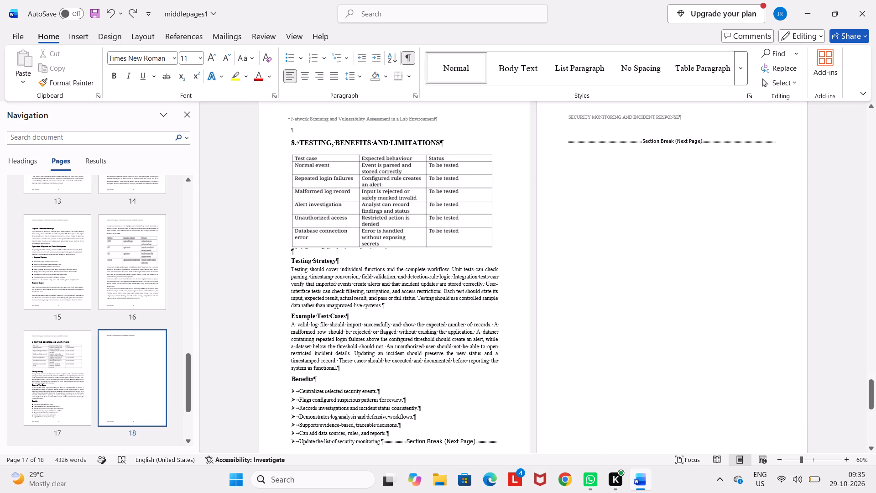
# Try to remove blank page 18 by deleting backward from the start of its section break.
pyautogui.scroll(1, 542, 216)
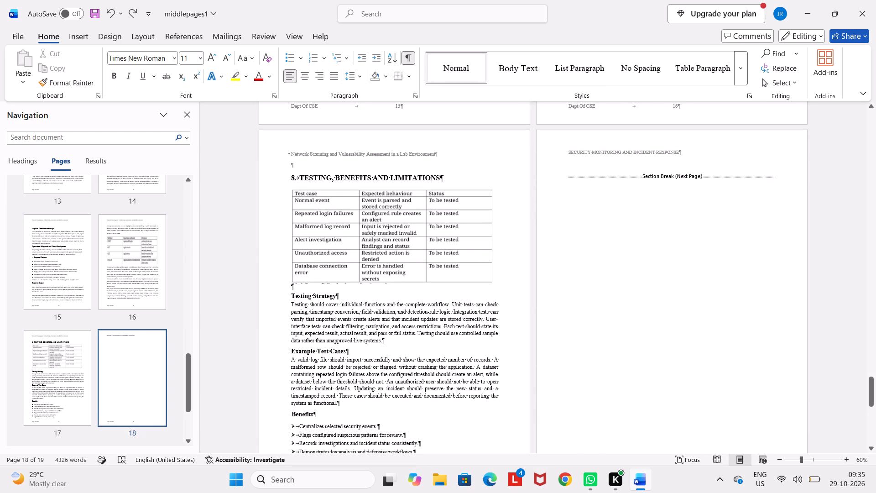
pyautogui.click(671, 176)
pyautogui.press('BackSpace')
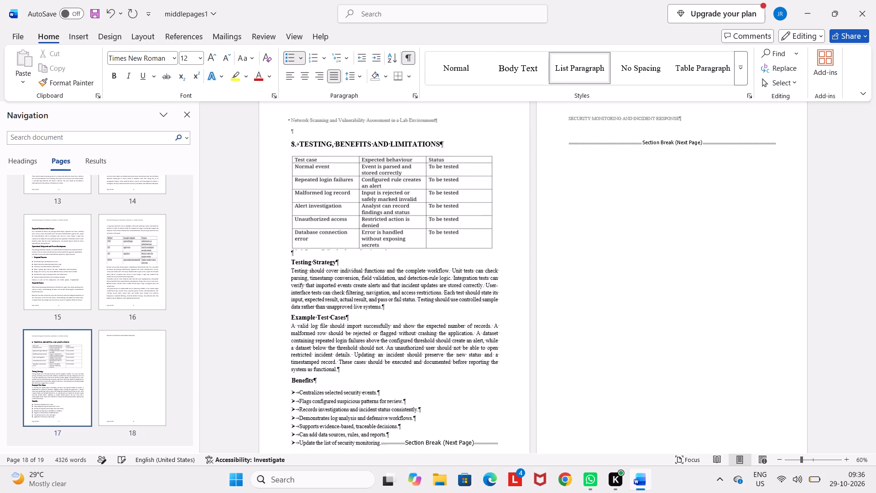
pyautogui.press('BackSpace')
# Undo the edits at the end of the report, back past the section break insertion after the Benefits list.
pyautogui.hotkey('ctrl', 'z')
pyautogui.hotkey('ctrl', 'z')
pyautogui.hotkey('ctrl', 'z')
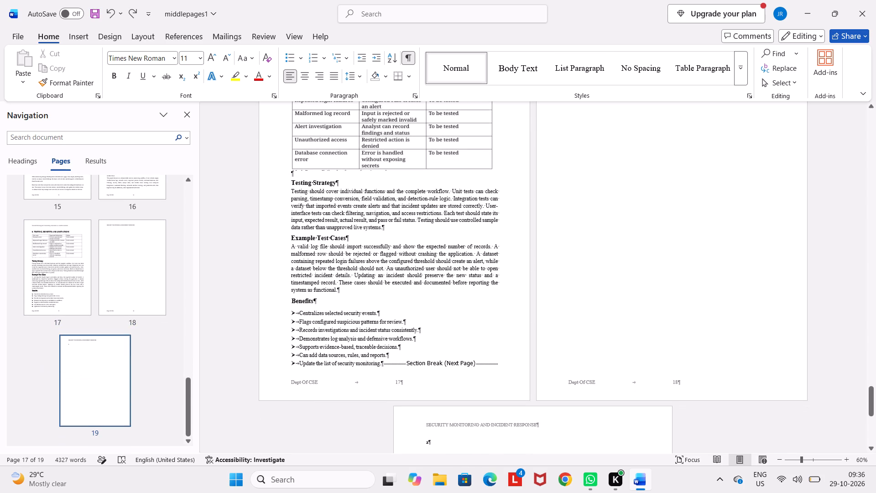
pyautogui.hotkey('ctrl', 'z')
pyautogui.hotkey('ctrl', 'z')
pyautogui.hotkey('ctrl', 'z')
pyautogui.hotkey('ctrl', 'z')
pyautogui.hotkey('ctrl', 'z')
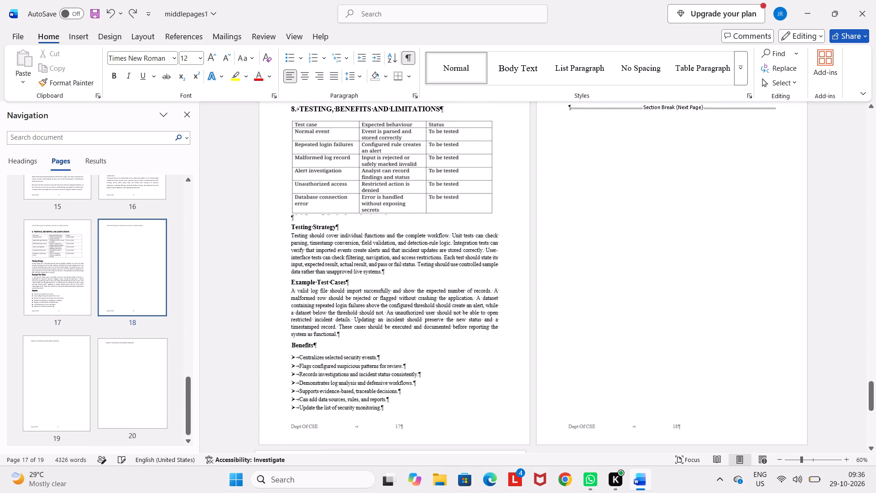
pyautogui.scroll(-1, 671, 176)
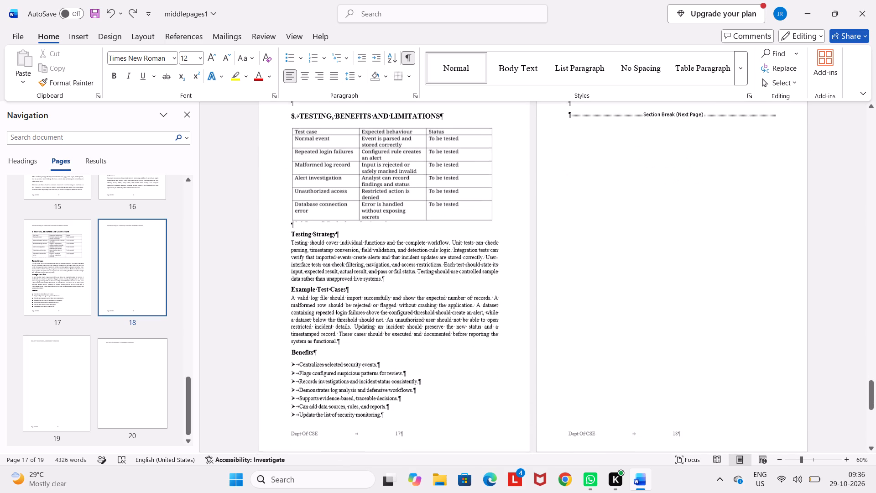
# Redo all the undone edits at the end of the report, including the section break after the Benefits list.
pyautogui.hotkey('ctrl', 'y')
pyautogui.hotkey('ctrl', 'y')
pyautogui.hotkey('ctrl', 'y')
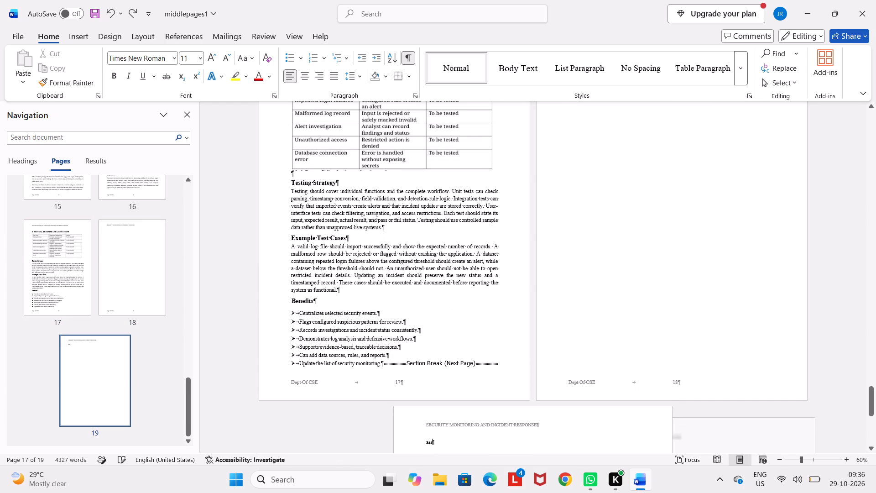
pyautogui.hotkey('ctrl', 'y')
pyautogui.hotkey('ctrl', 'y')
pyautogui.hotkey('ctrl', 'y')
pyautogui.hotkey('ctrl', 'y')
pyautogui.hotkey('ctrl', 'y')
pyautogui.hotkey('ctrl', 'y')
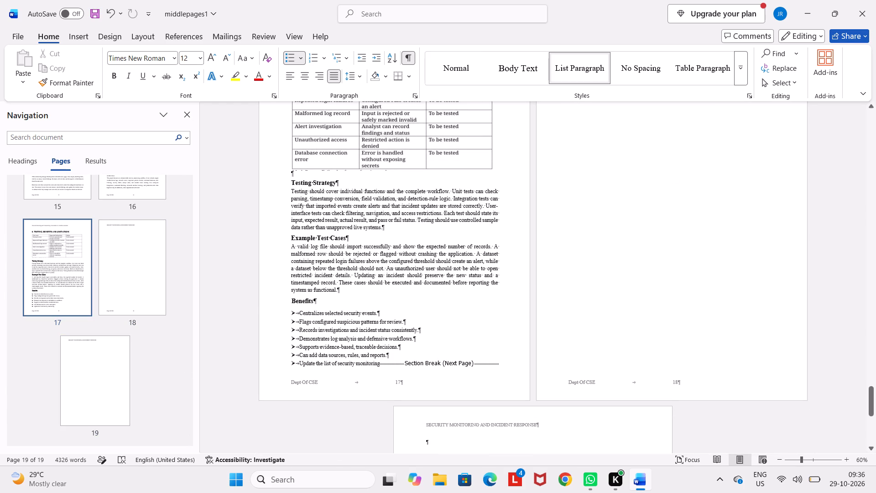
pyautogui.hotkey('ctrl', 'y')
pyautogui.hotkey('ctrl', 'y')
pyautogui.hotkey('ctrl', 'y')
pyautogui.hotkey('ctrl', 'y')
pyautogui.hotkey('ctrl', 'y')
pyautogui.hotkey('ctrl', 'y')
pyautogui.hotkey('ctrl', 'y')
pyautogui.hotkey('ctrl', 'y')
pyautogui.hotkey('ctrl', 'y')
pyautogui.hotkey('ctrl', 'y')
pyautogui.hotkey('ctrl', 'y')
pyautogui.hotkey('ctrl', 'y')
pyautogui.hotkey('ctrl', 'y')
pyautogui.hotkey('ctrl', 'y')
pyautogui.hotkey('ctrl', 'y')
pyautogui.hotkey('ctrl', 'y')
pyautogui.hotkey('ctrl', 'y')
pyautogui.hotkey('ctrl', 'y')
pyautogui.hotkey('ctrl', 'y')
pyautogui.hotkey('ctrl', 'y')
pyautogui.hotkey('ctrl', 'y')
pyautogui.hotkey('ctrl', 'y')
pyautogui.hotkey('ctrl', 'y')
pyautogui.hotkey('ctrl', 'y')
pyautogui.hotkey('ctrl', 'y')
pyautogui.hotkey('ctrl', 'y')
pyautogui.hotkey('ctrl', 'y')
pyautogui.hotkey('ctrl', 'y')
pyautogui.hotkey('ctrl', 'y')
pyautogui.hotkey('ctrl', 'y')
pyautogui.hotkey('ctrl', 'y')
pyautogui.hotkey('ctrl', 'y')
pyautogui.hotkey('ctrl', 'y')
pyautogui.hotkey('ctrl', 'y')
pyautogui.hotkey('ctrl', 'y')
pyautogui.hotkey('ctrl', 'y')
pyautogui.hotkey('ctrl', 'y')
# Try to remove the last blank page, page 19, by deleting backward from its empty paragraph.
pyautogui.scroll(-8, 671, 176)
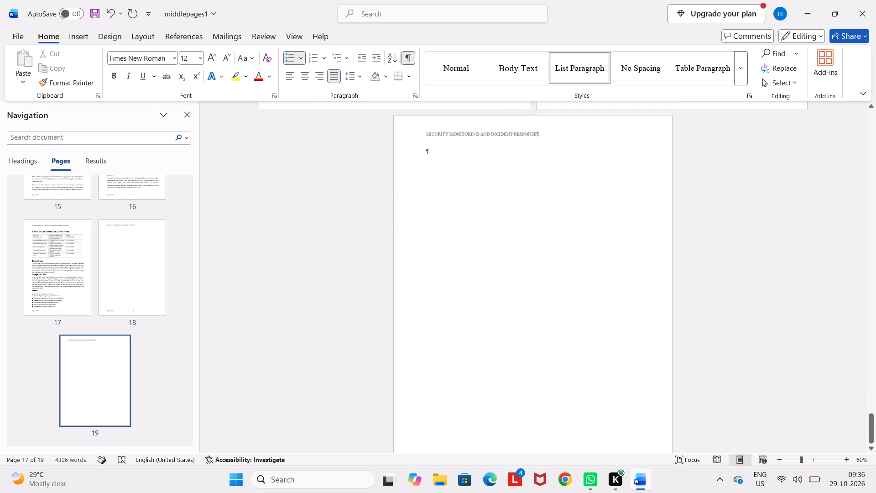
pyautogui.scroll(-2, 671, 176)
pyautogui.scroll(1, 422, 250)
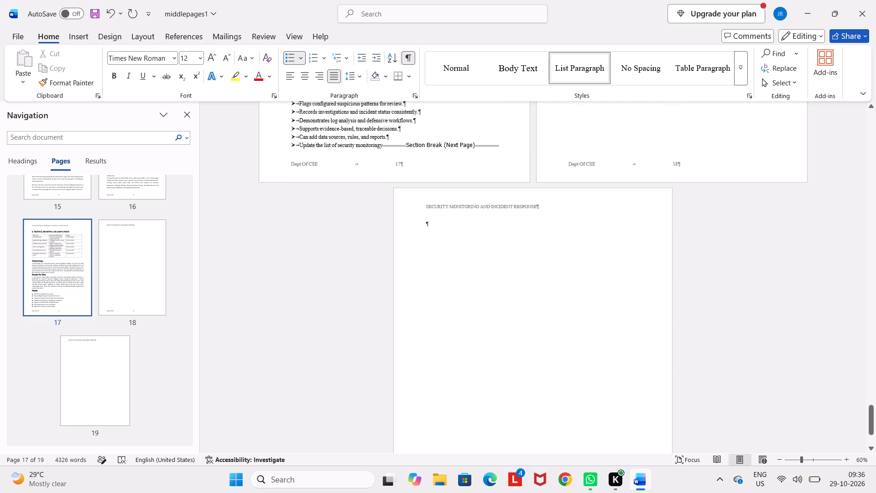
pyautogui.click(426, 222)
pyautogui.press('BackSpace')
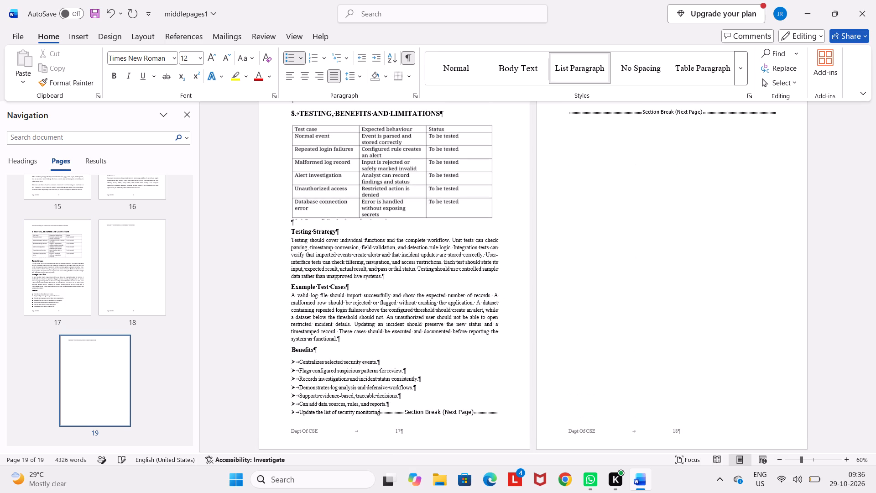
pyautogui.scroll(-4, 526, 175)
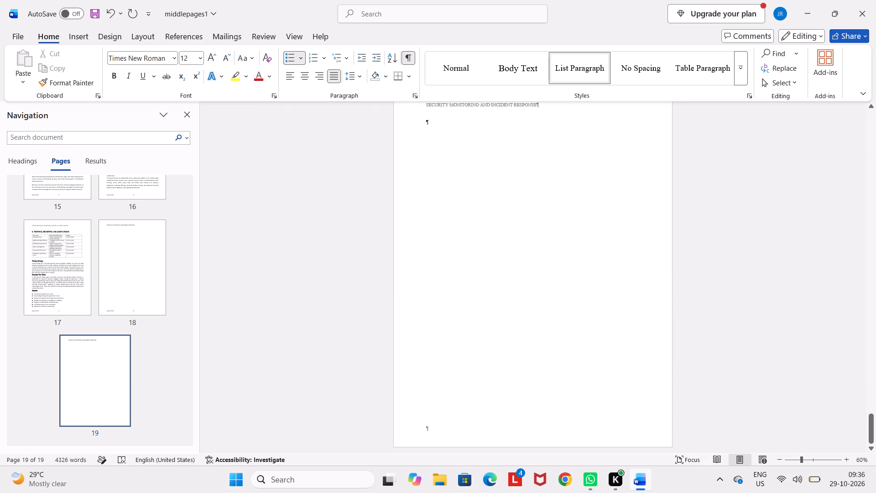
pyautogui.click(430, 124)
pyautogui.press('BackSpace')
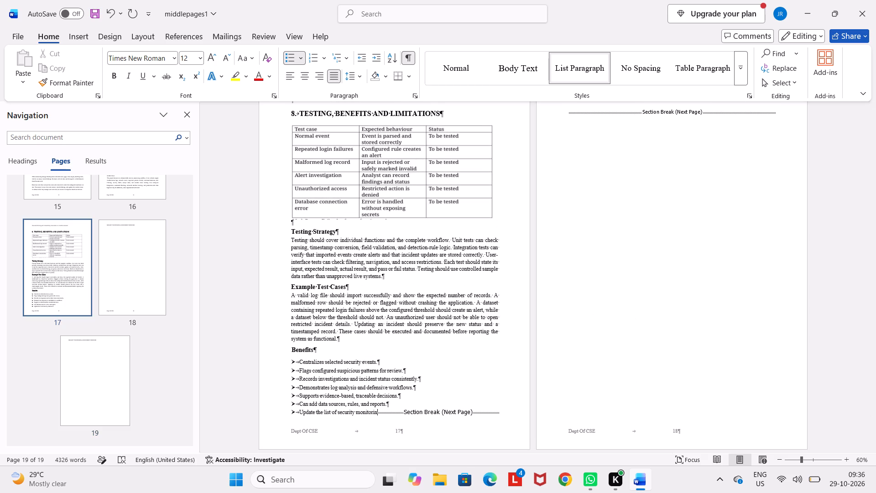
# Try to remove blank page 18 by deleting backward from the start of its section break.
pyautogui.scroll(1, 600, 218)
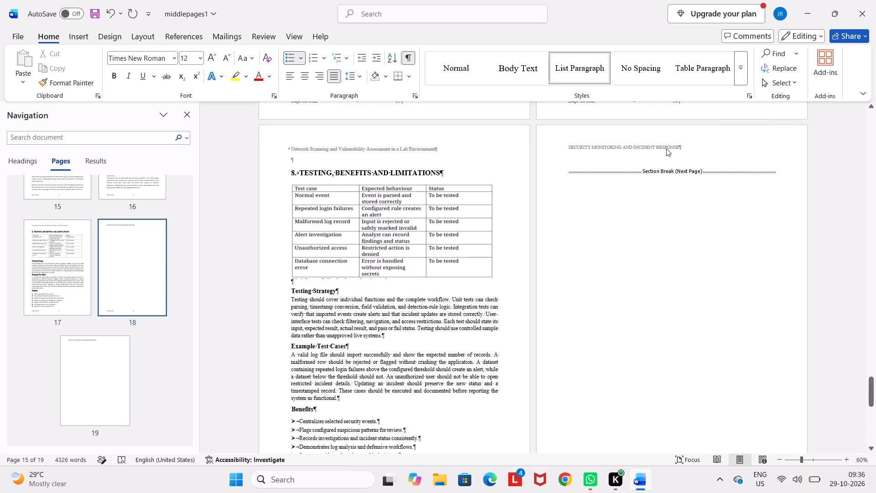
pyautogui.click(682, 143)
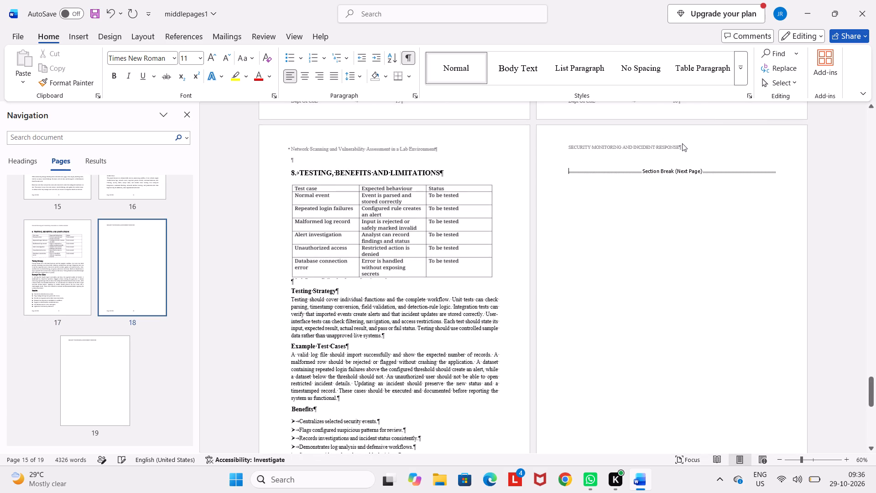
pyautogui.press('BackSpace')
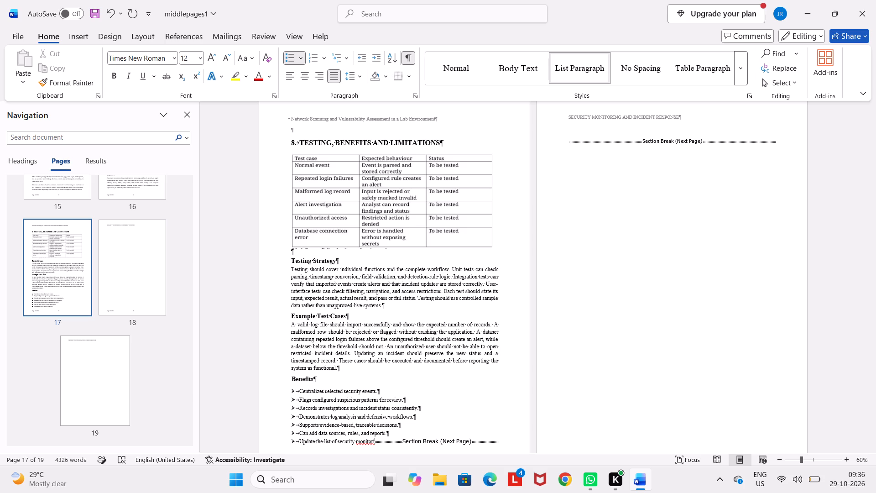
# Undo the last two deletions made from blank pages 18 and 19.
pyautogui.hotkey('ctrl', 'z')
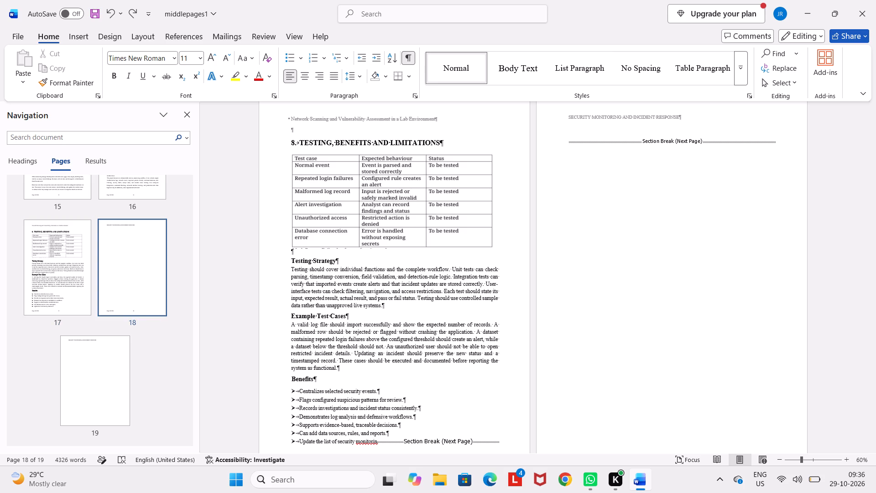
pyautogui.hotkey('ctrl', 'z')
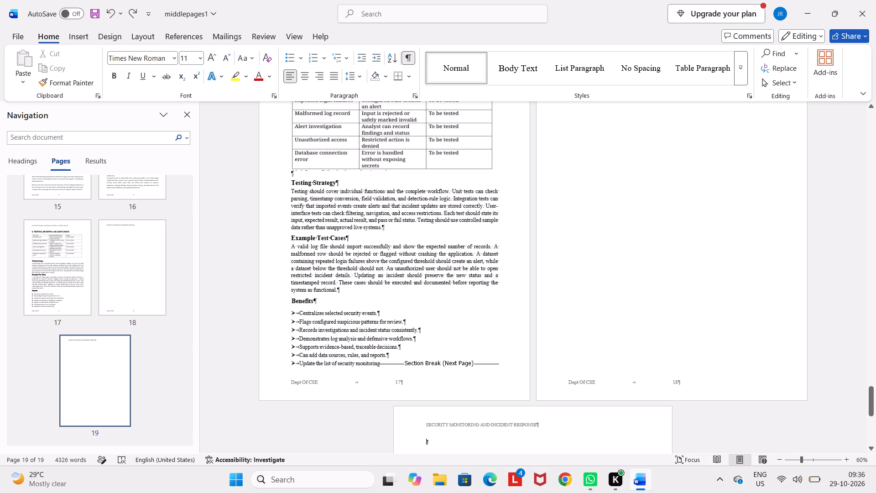
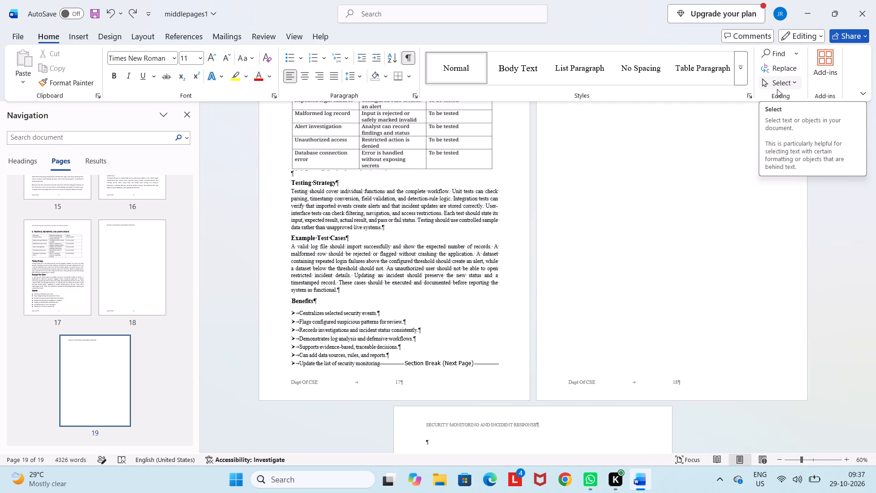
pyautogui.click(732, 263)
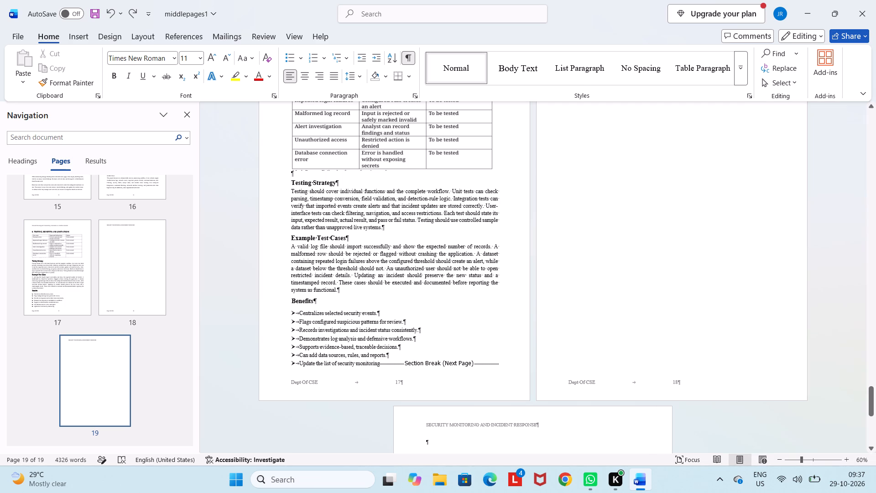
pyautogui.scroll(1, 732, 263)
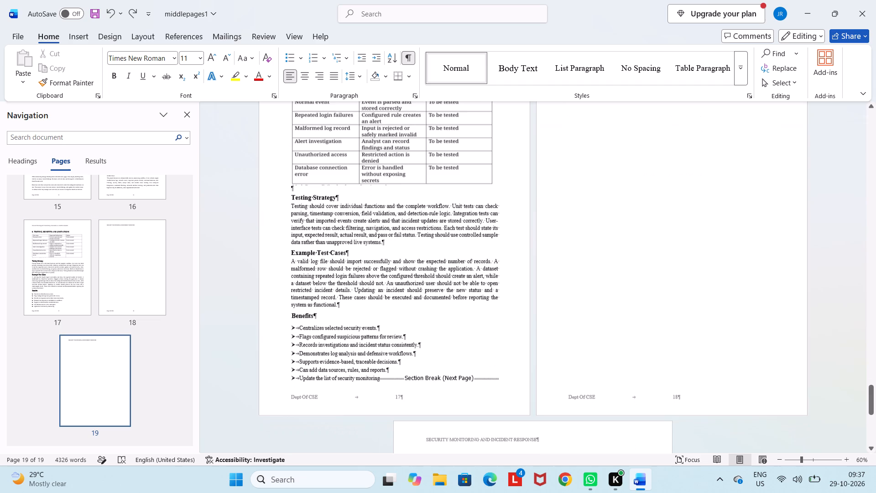
# Examine page 17 and the section breaks on blank pages 18 and 19 at a larger zoom.
pyautogui.scroll(1, 732, 263)
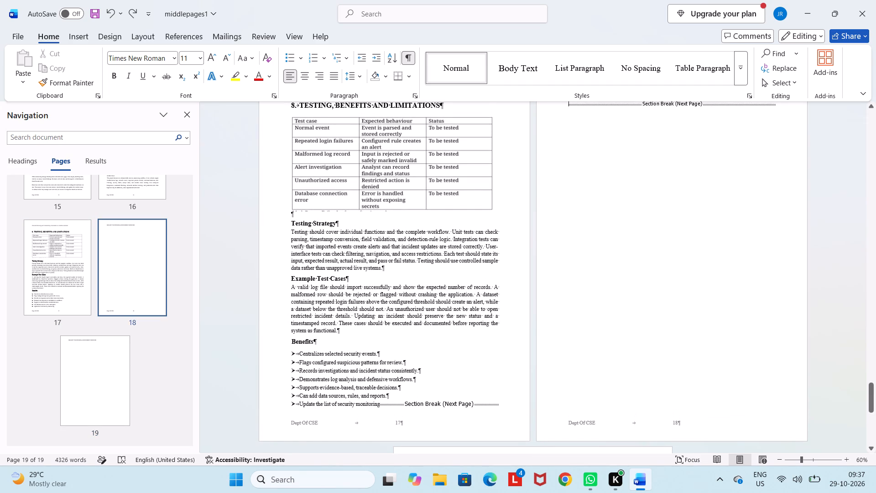
pyautogui.keyDown('ctrl'); pyautogui.scroll(-1, 732, 263); pyautogui.keyUp('ctrl')
pyautogui.scroll(1, 732, 263)
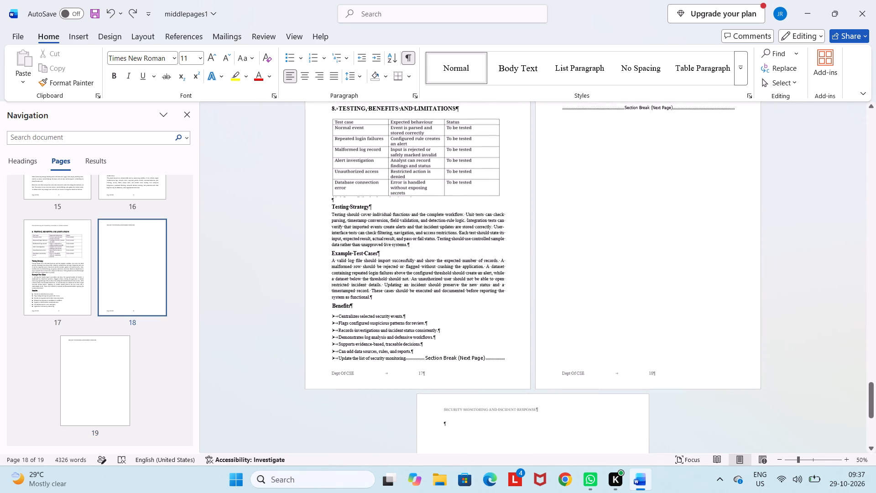
pyautogui.scroll(2, 732, 263)
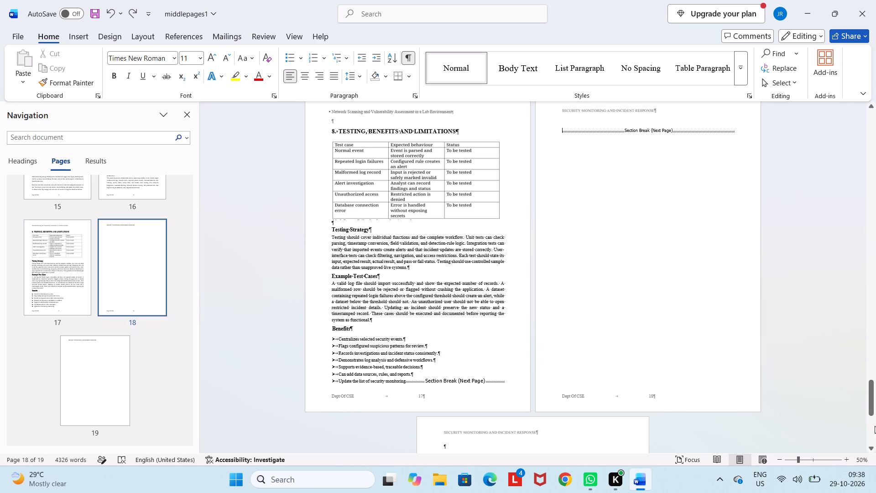
pyautogui.click(808, 460)
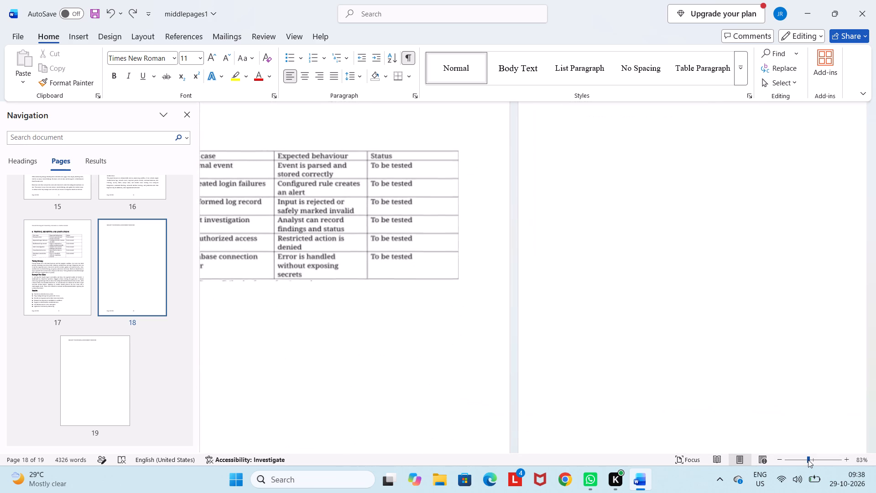
pyautogui.click(809, 460)
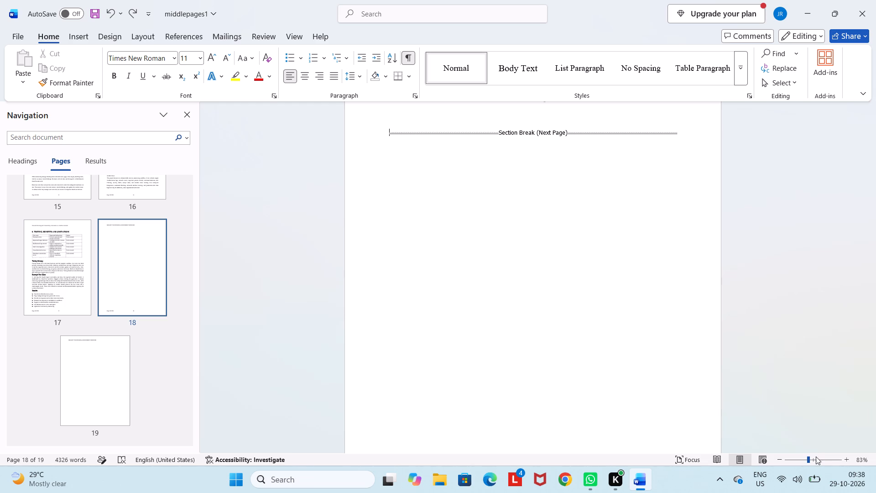
pyautogui.click(812, 461)
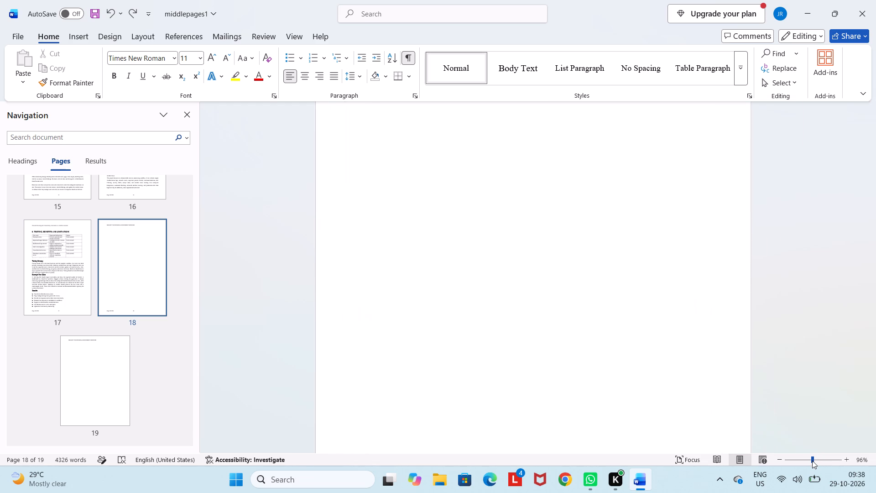
pyautogui.scroll(3, 651, 321)
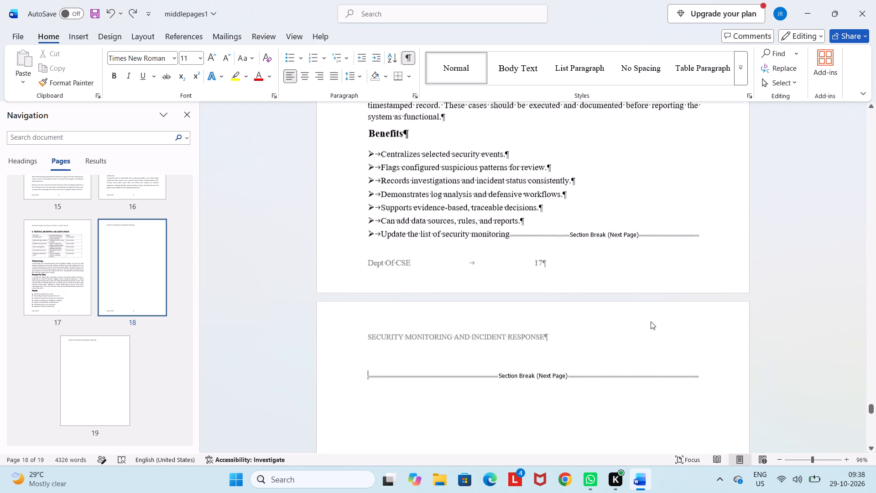
pyautogui.scroll(1, 651, 321)
pyautogui.click(641, 271)
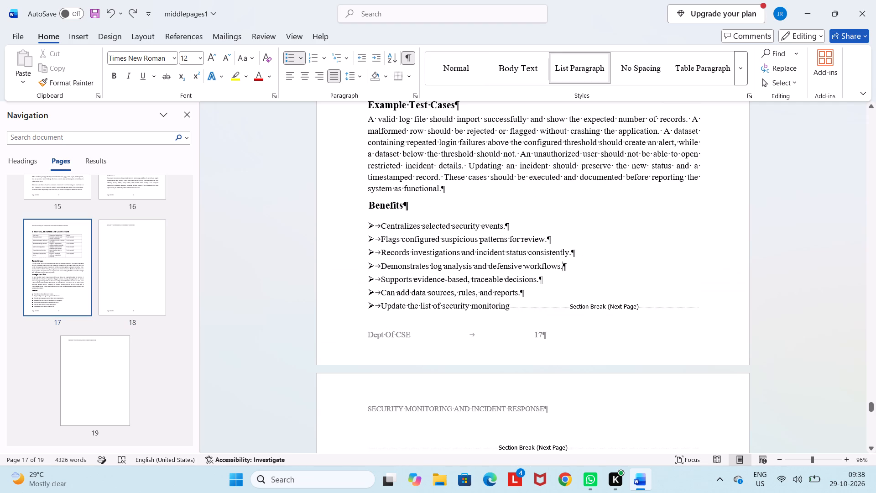
pyautogui.scroll(2, 644, 313)
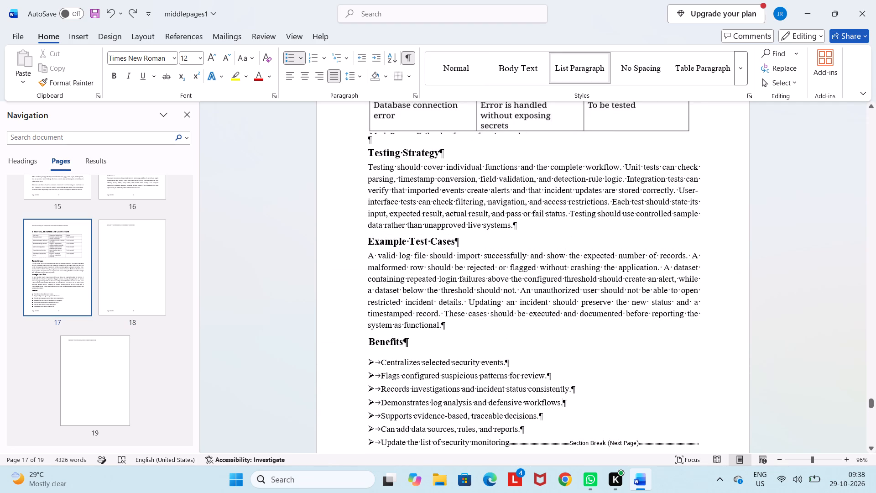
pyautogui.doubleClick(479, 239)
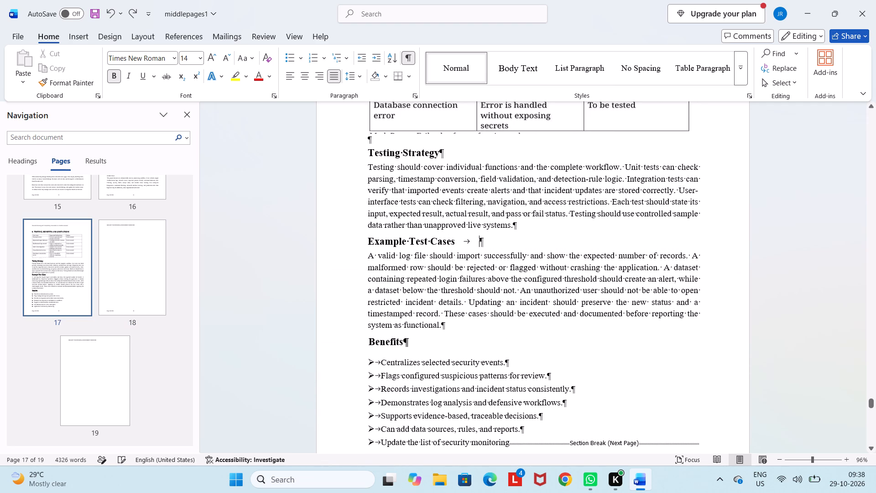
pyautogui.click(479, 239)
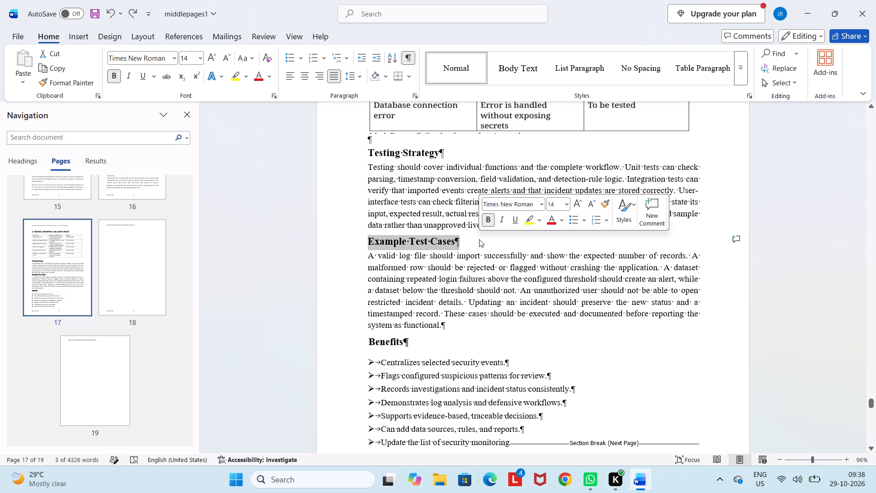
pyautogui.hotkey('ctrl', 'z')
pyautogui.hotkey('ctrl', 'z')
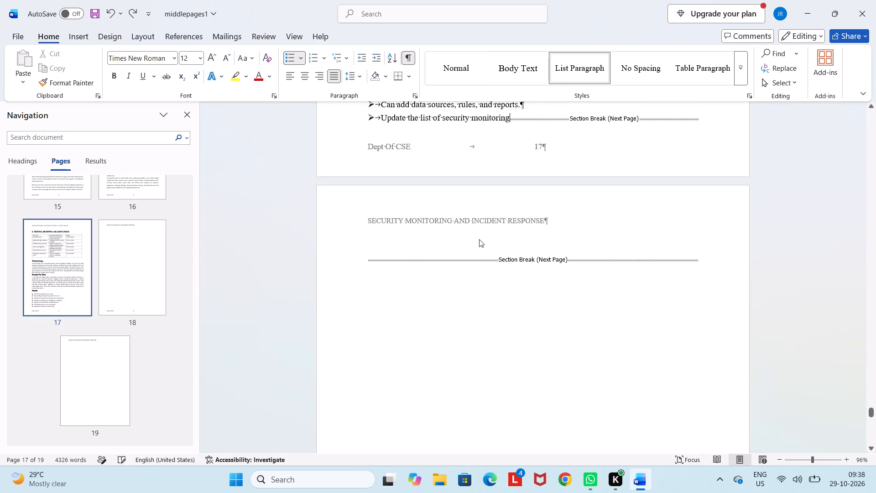
# Hide the paragraph and formatting marks throughout the report.
pyautogui.scroll(2, 479, 239)
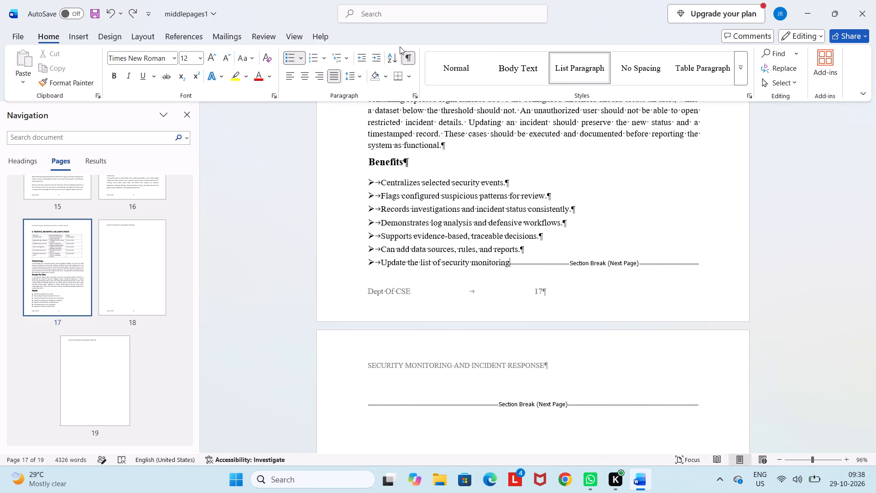
pyautogui.click(412, 56)
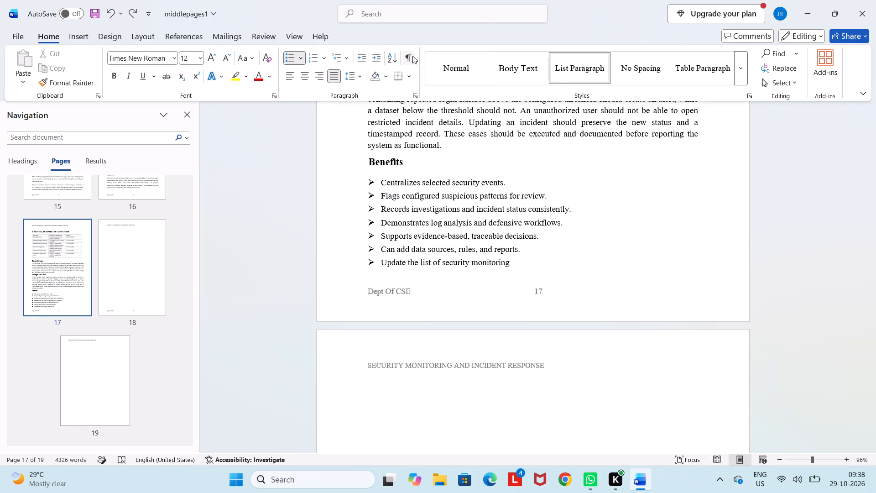
# Review the report's layout back to the Introduction, and read forward from page 1 to page 4 for overflowing text.
pyautogui.scroll(2, 463, 215)
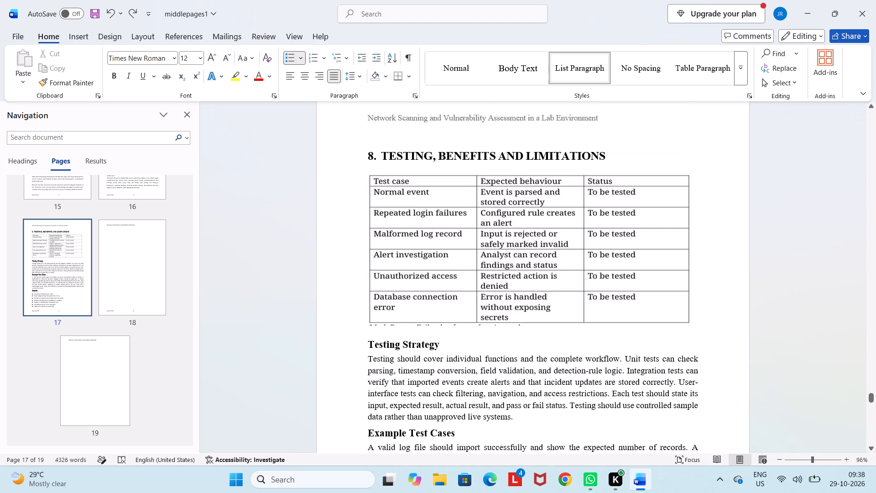
pyautogui.scroll(3, 463, 215)
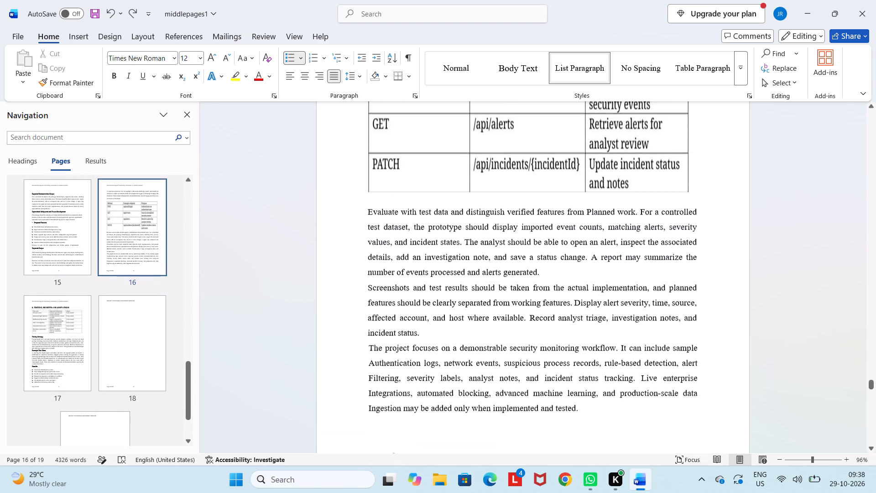
pyautogui.scroll(2, 463, 215)
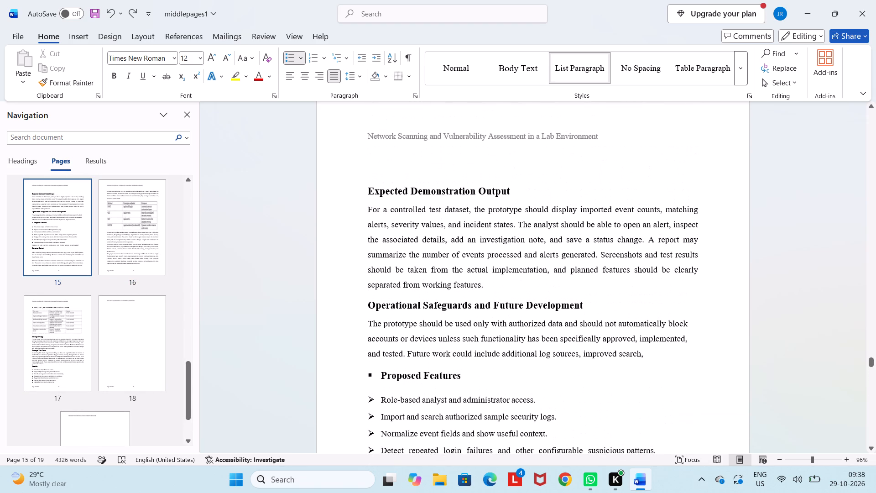
pyautogui.scroll(4, 463, 215)
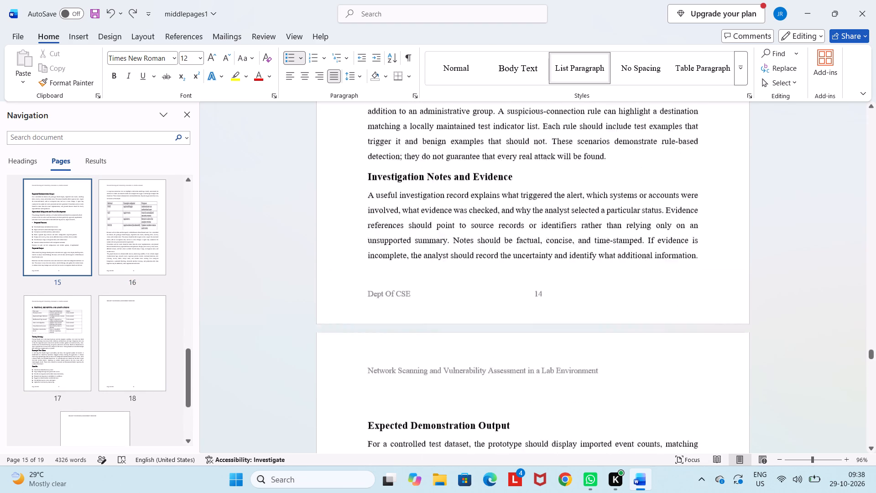
pyautogui.scroll(7, 463, 215)
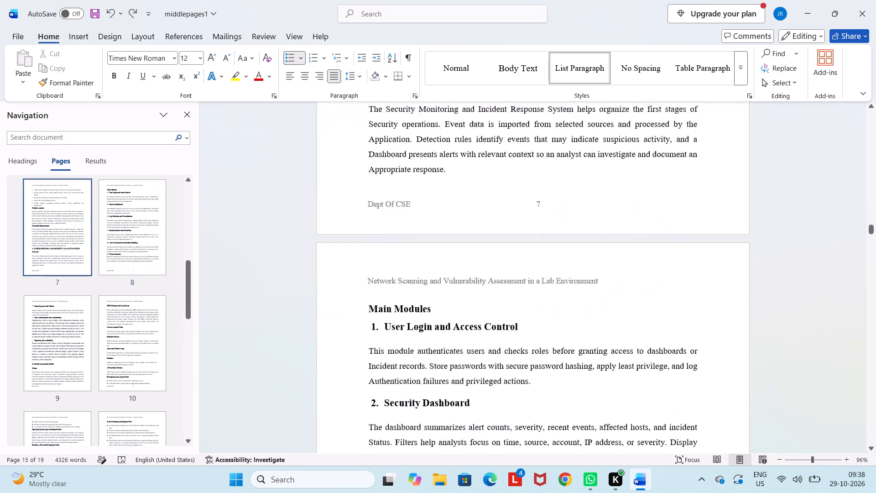
pyautogui.scroll(20, 463, 215)
pyautogui.scroll(20, 463, 215)
pyautogui.scroll(19, 463, 215)
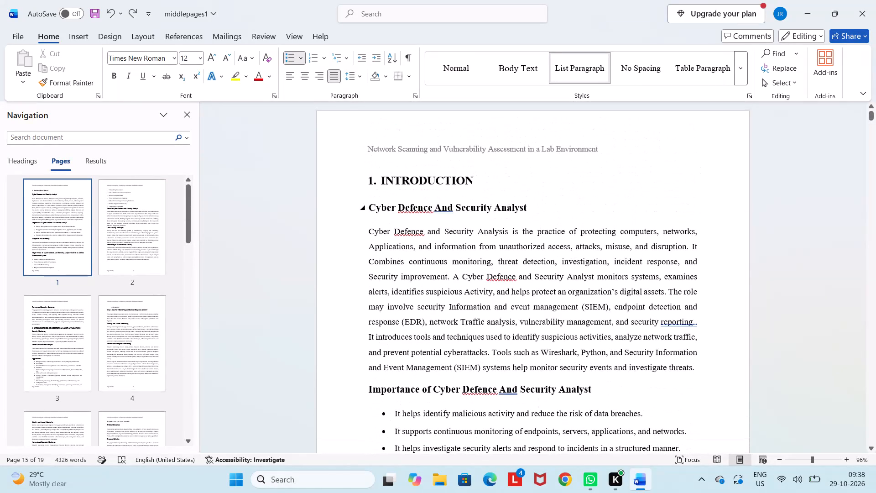
pyautogui.scroll(-4, 463, 215)
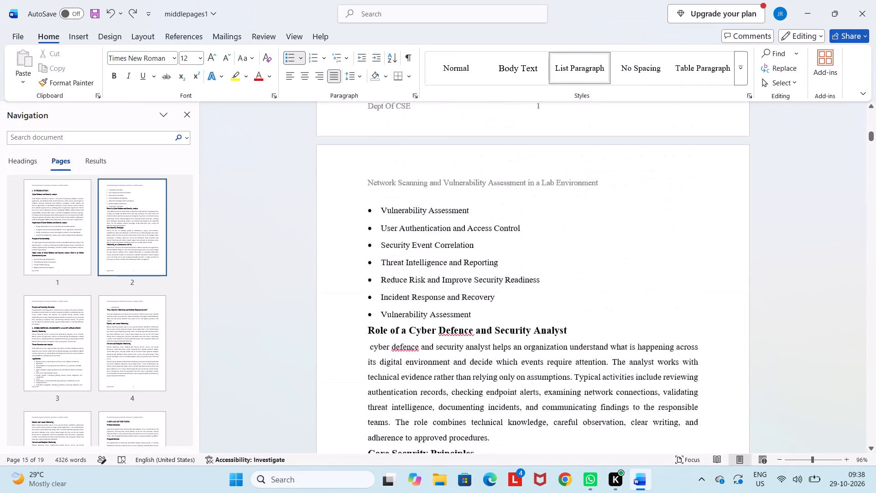
pyautogui.scroll(6, 463, 215)
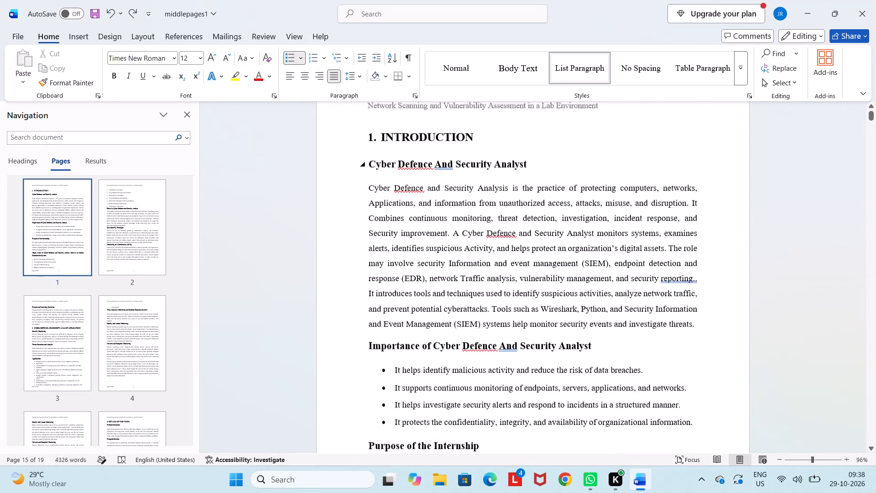
pyautogui.scroll(-4, 463, 215)
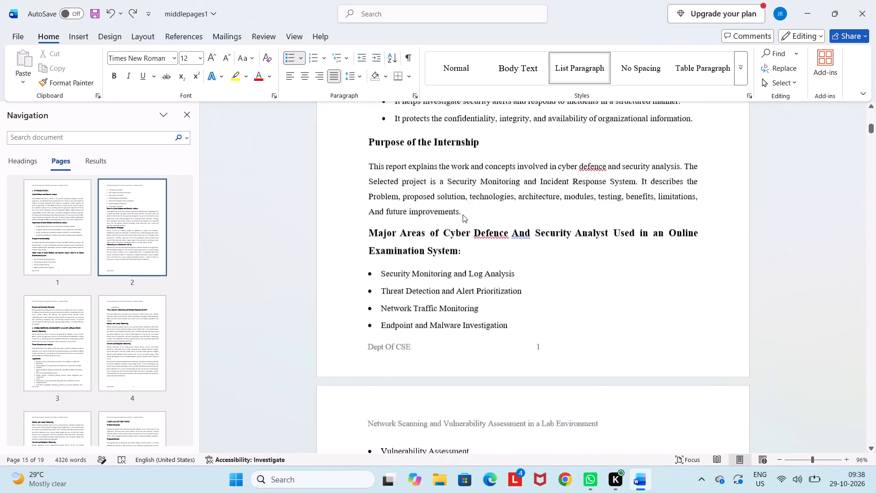
pyautogui.scroll(-3, 463, 215)
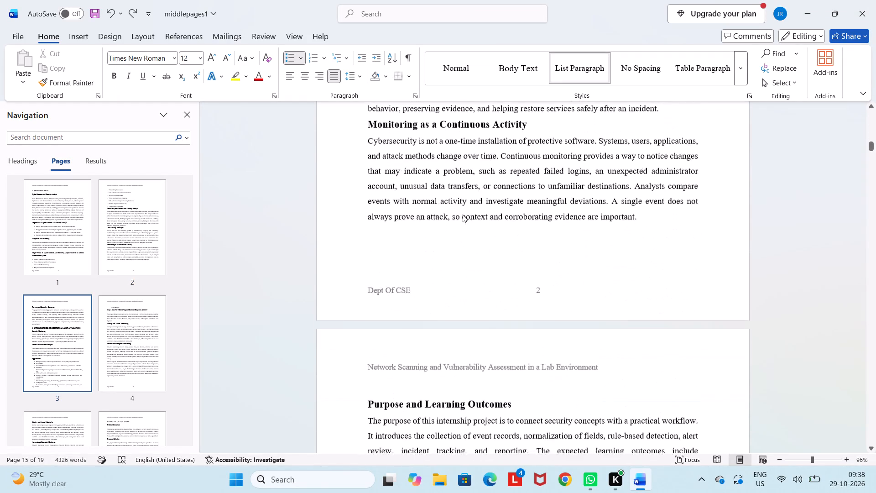
pyautogui.scroll(-5, 463, 215)
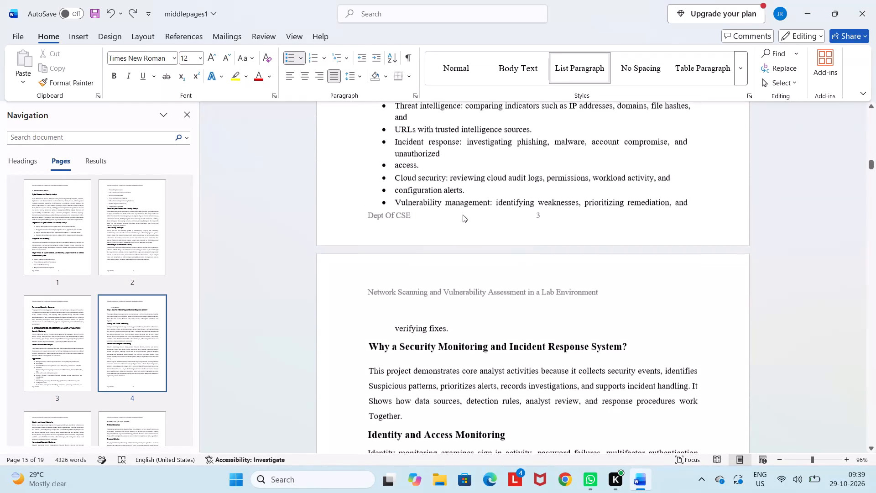
# Shorten the Vulnerability management bullet by deleting "verifying fixes." from page 4 and replacing ", and" after "remediation" with a space and a period.
pyautogui.scroll(-1, 463, 215)
pyautogui.scroll(2, 463, 215)
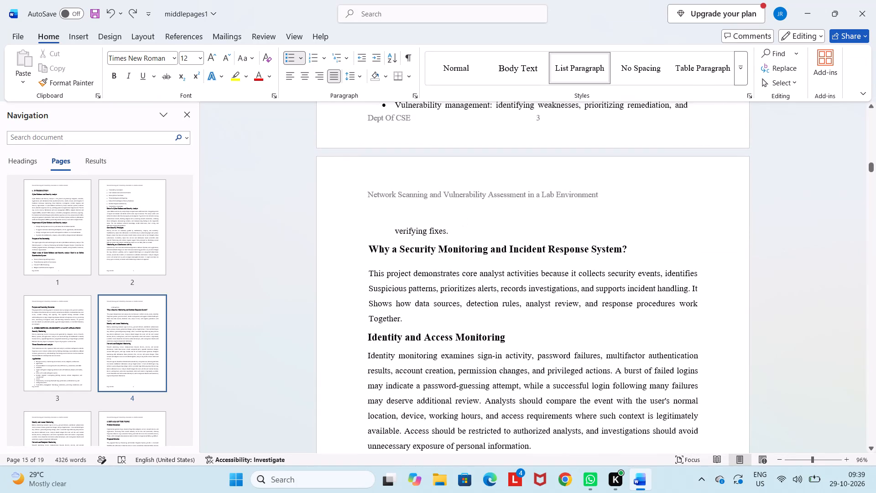
pyautogui.moveTo(458, 230); pyautogui.dragTo(408, 230)
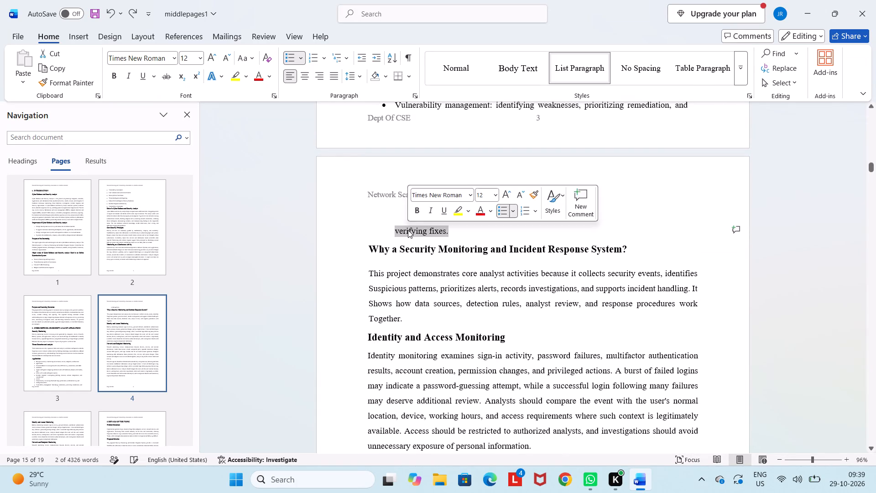
pyautogui.press('BackSpace')
pyautogui.scroll(1, 408, 230)
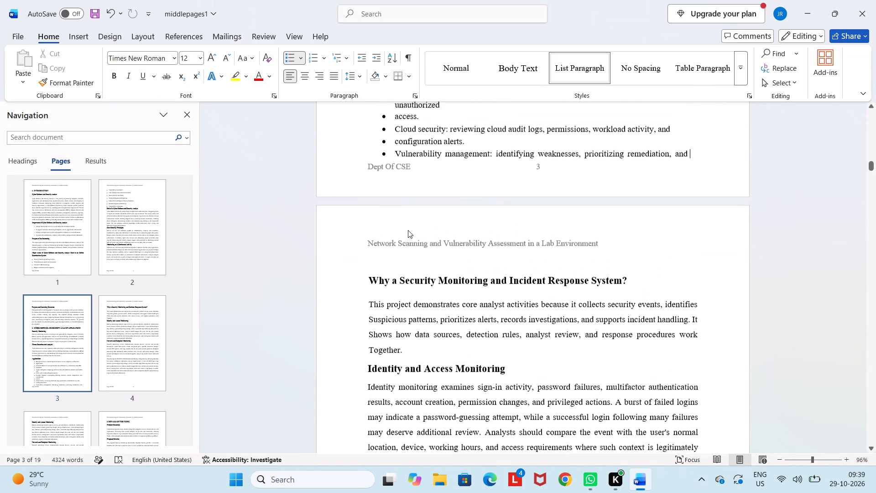
pyautogui.press('BackSpace')
pyautogui.press('BackSpace')
pyautogui.press('BackSpace')
pyautogui.press('BackSpace')
pyautogui.press('BackSpace')
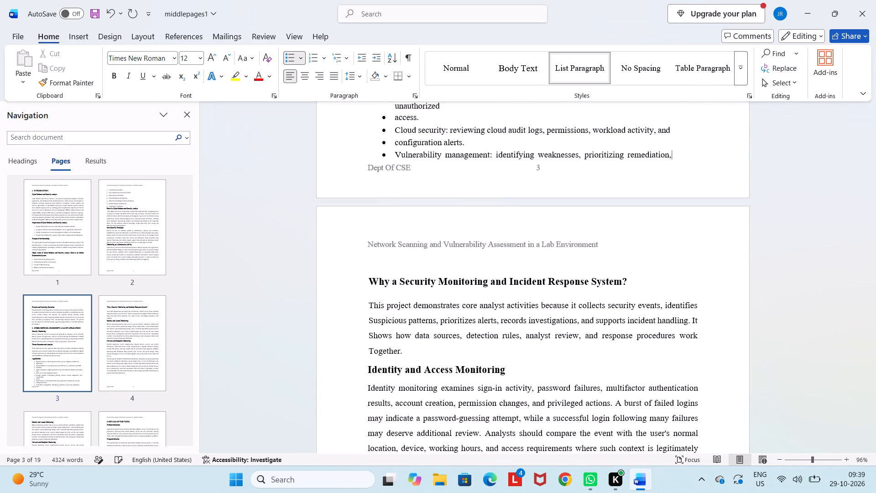
pyautogui.press('BackSpace')
pyautogui.press('space')
pyautogui.write('.')
# Read through the report from page 4 to blank page 18, checking each page for overflowing text and spacing problems.
pyautogui.scroll(-3, 655, 142)
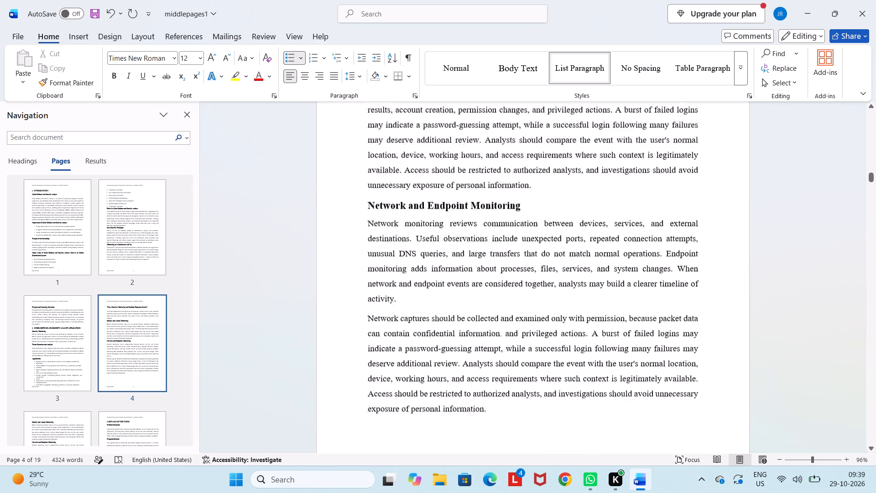
pyautogui.scroll(-4, 655, 142)
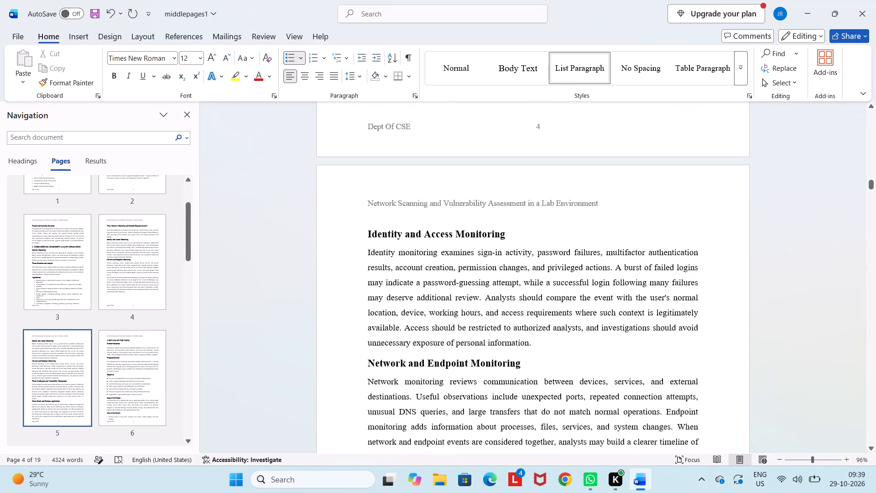
pyautogui.scroll(-4, 655, 142)
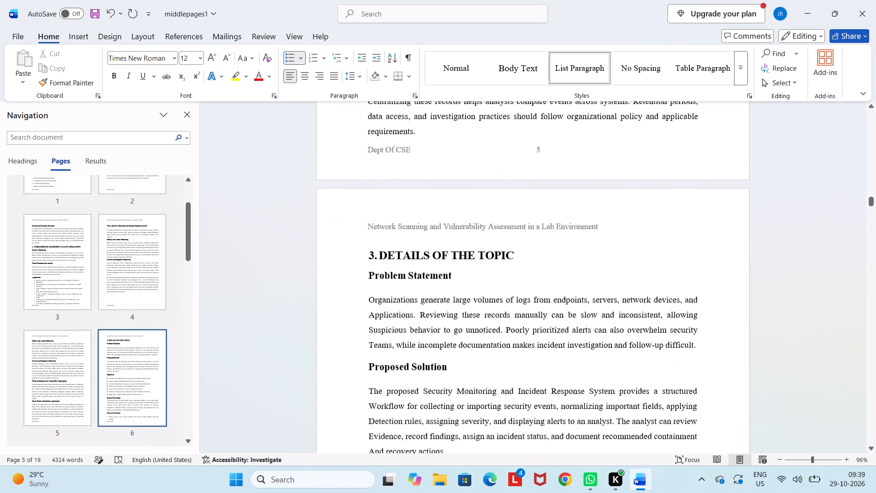
pyautogui.scroll(-7, 655, 142)
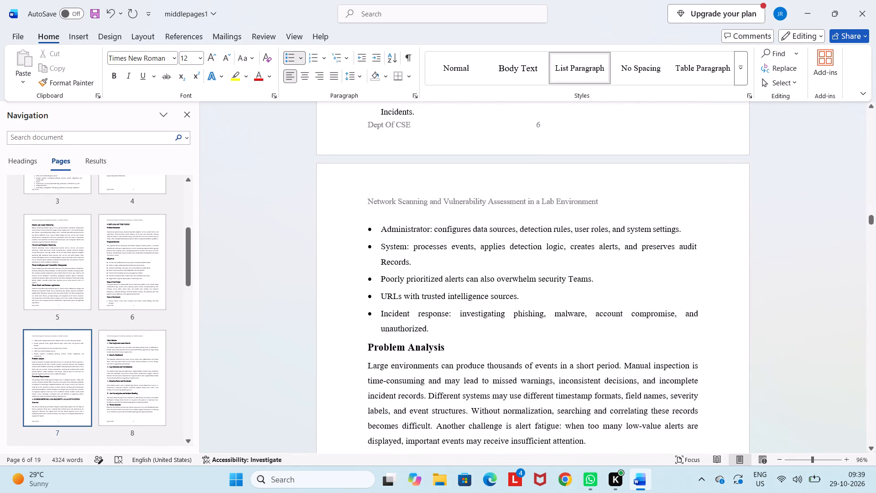
pyautogui.scroll(-3, 710, 316)
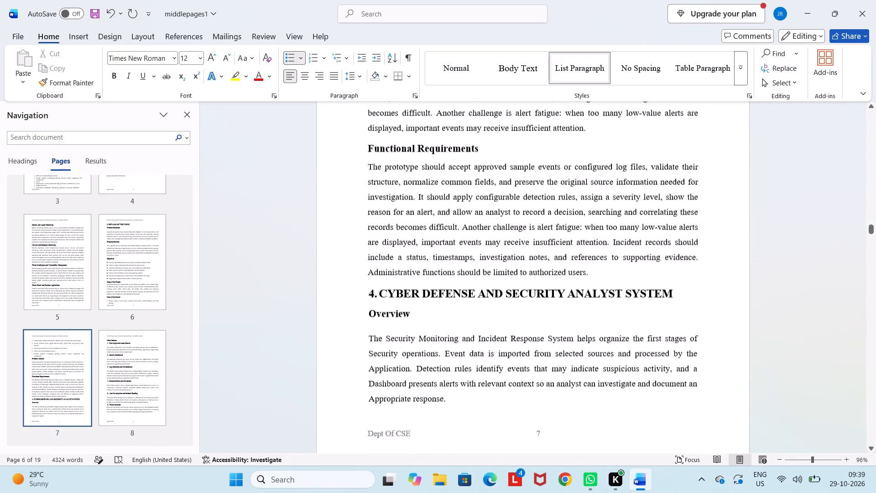
pyautogui.scroll(-2, 710, 316)
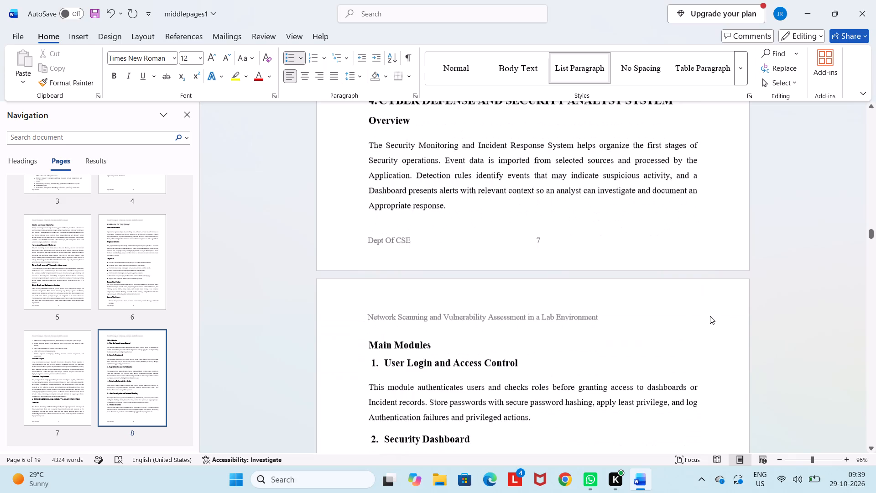
pyautogui.scroll(-5, 710, 316)
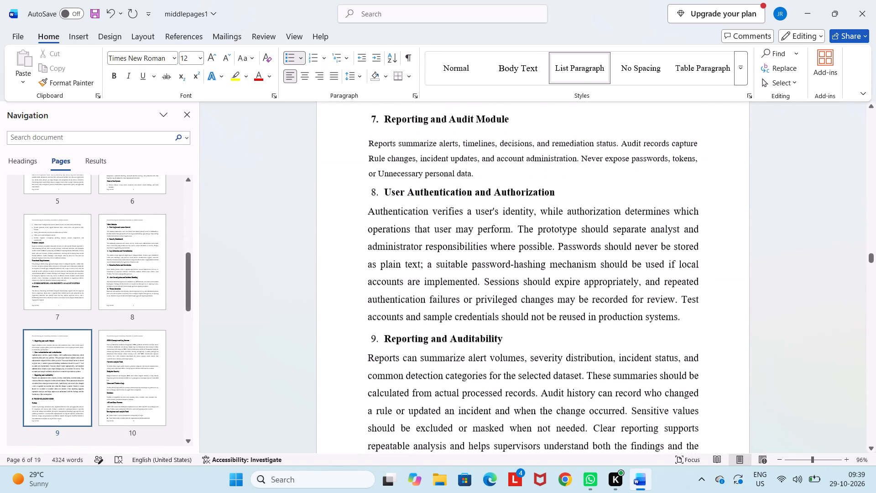
pyautogui.scroll(-1, 710, 316)
pyautogui.scroll(2, 710, 316)
pyautogui.scroll(-1, 710, 316)
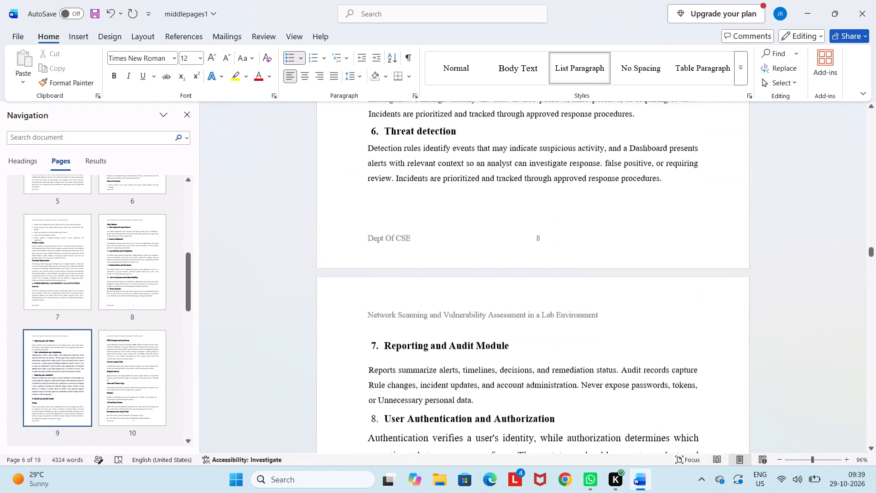
pyautogui.scroll(-1, 710, 316)
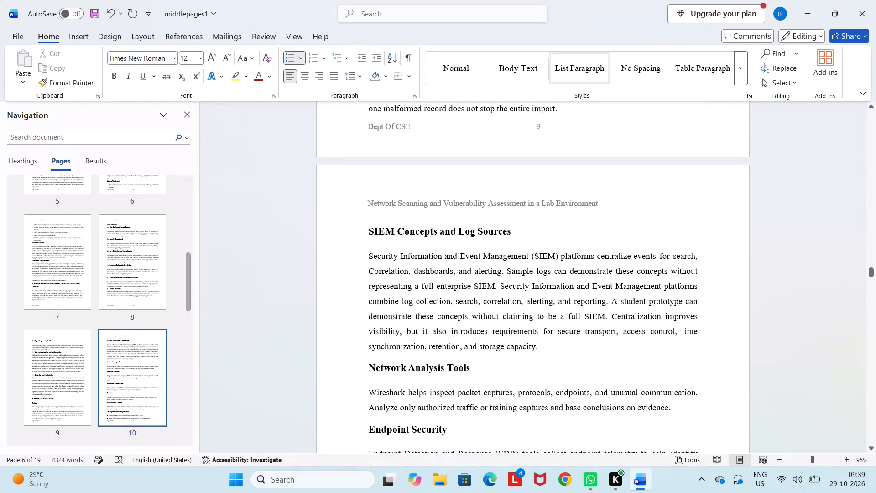
pyautogui.scroll(-2, 710, 316)
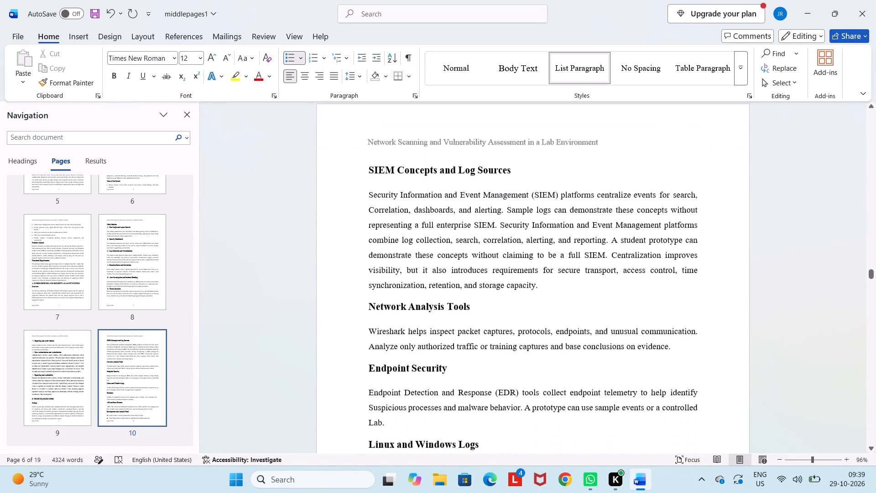
pyautogui.scroll(-2, 710, 316)
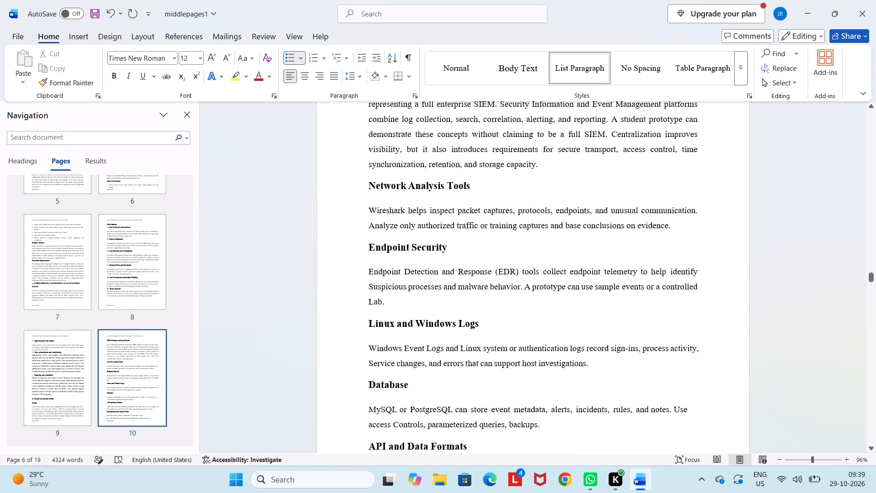
pyautogui.scroll(-1, 710, 316)
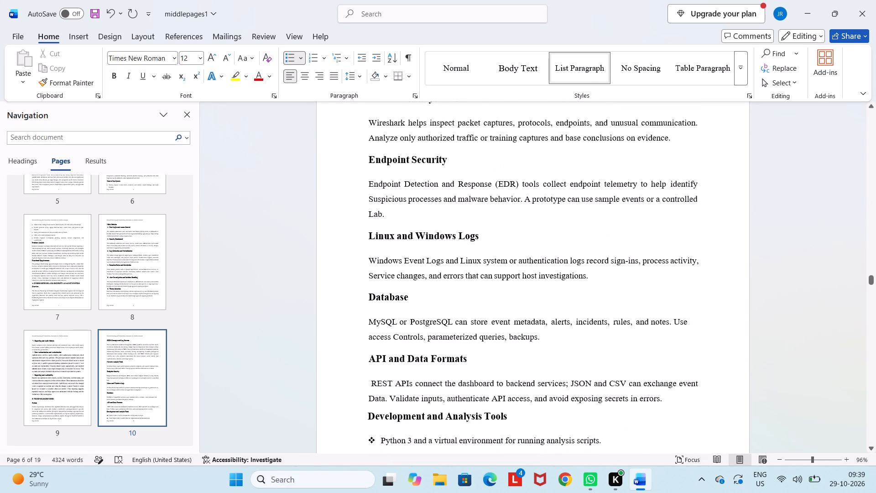
pyautogui.scroll(-5, 710, 316)
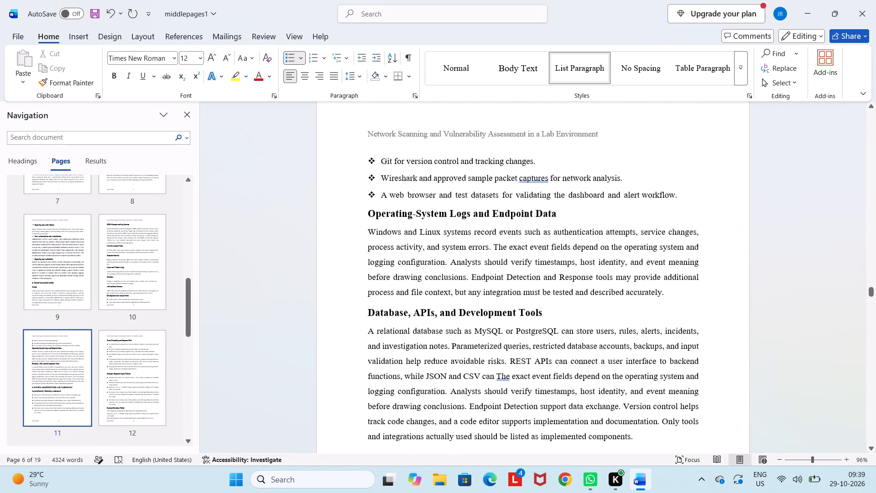
pyautogui.scroll(-3, 710, 316)
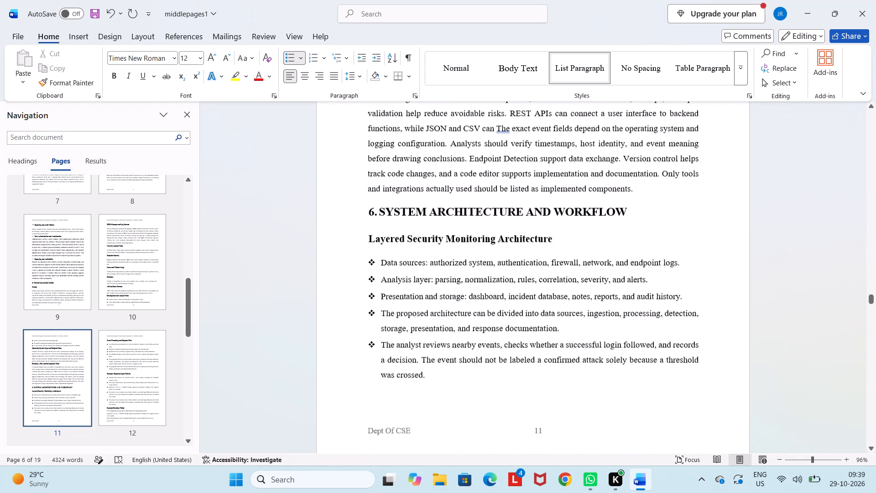
pyautogui.scroll(-3, 710, 316)
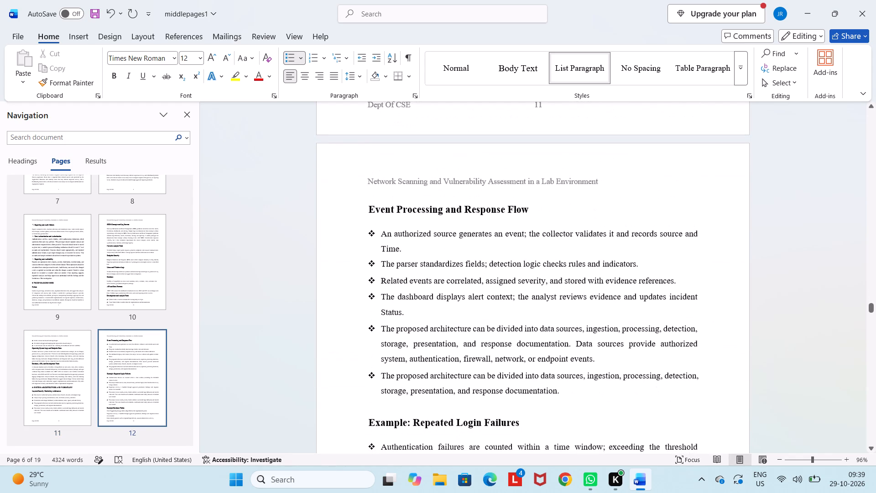
pyautogui.scroll(-5, 669, 279)
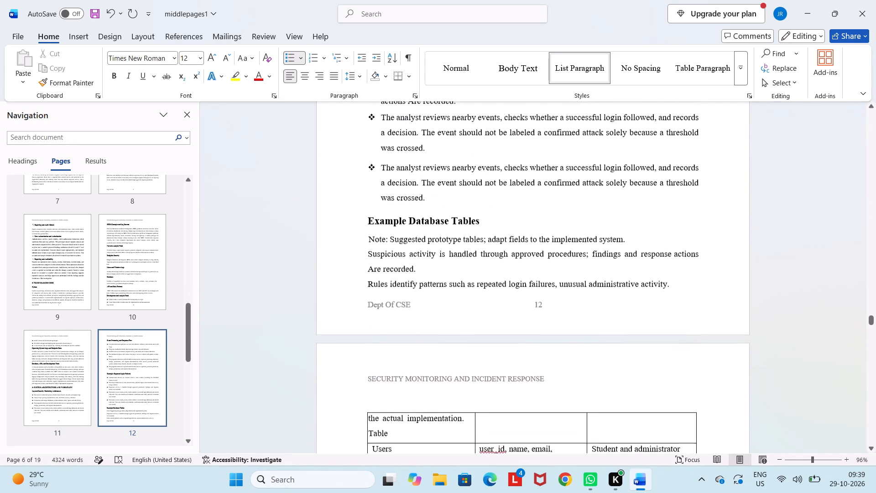
pyautogui.scroll(-4, 669, 279)
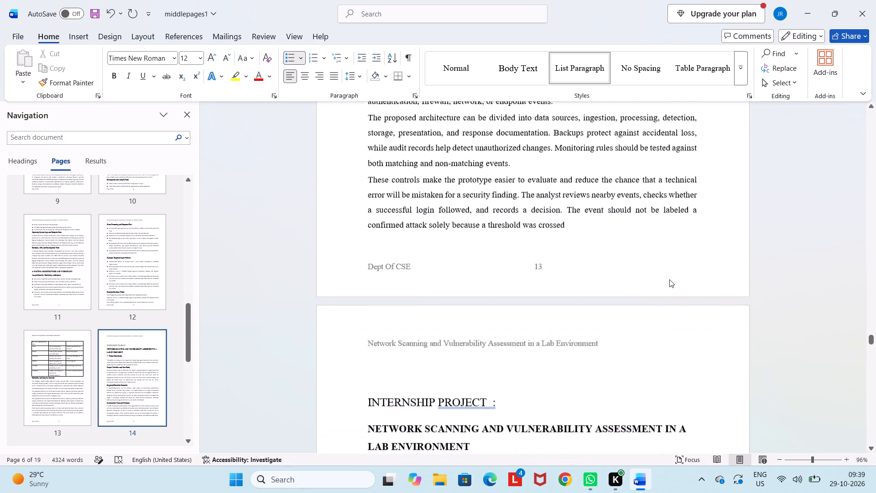
pyautogui.scroll(-2, 669, 279)
pyautogui.scroll(1, 669, 279)
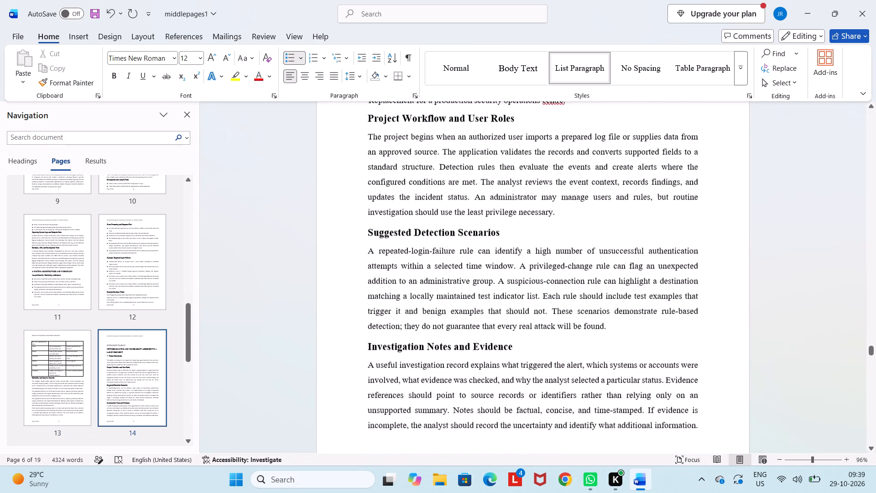
pyautogui.scroll(1, 669, 279)
pyautogui.scroll(-2, 669, 279)
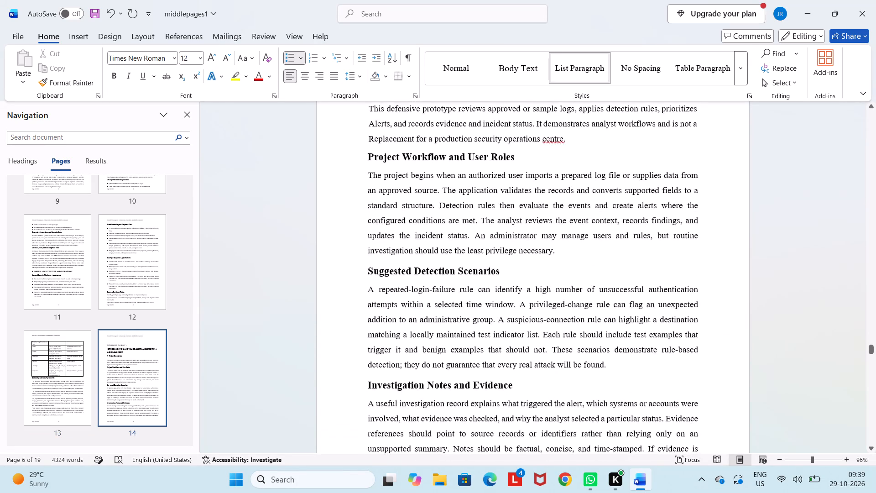
pyautogui.scroll(-11, 669, 279)
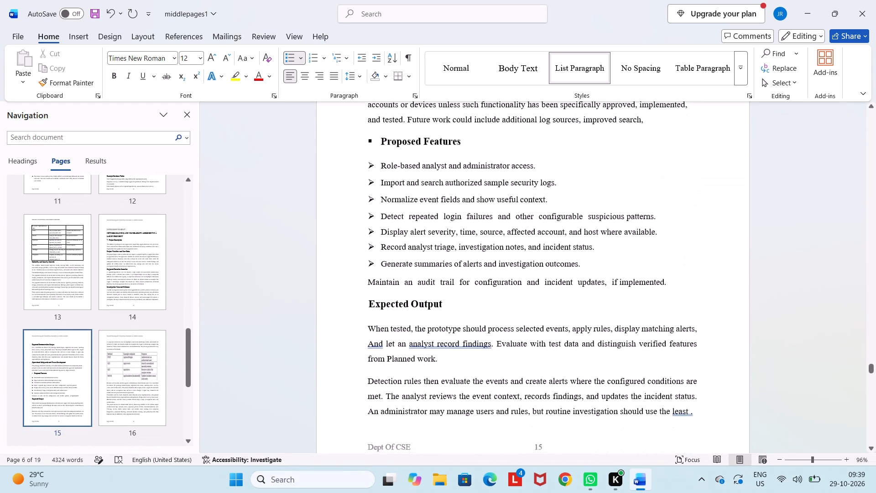
pyautogui.scroll(-3, 669, 279)
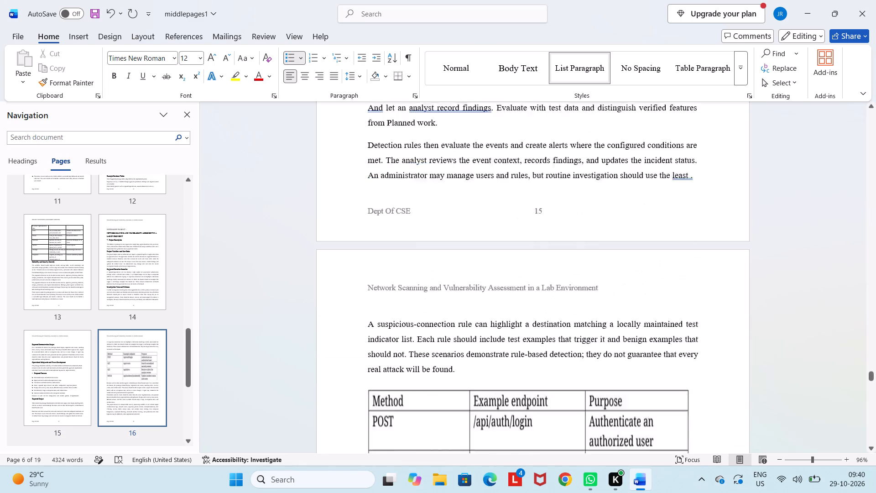
pyautogui.scroll(-6, 669, 279)
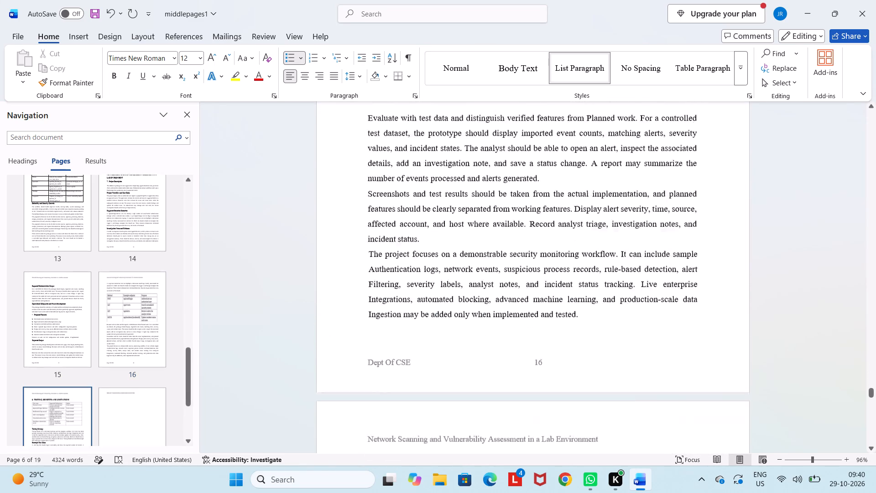
pyautogui.scroll(-6, 669, 279)
# Show the paragraph and formatting marks with the insertion point on blank page 18.
pyautogui.scroll(2, 669, 279)
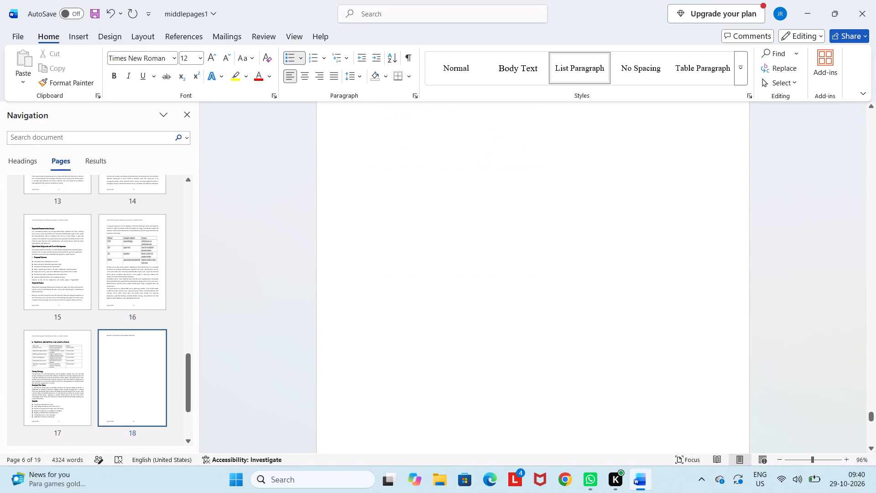
pyautogui.scroll(1, 669, 279)
pyautogui.click(498, 344)
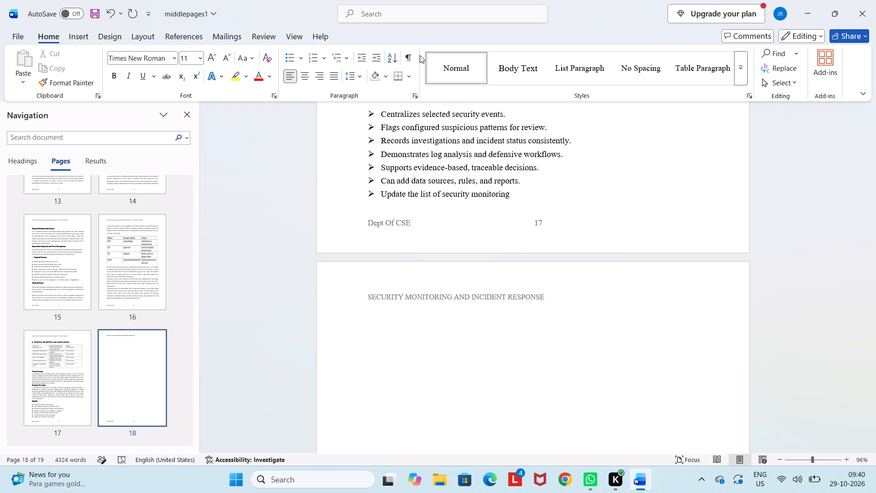
pyautogui.click(407, 55)
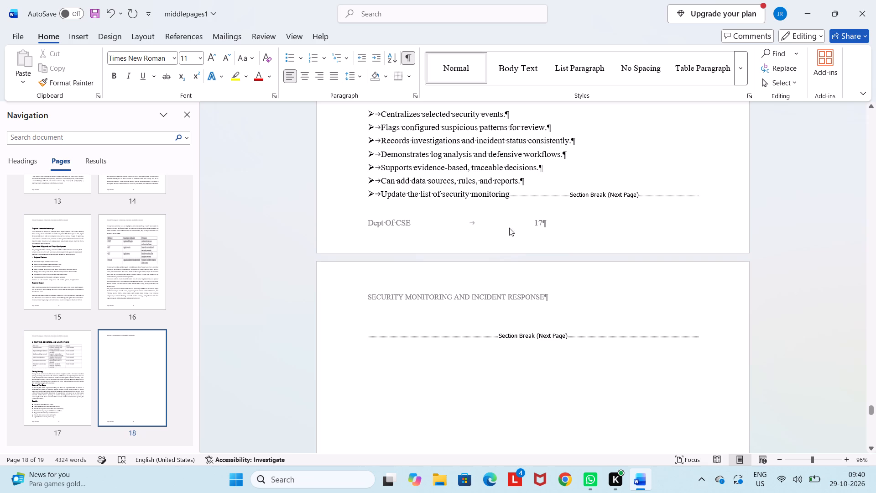
# Examine the section breaks and empty paragraphs from the end of page 17 through blank pages 18 and 19.
pyautogui.scroll(-7, 519, 340)
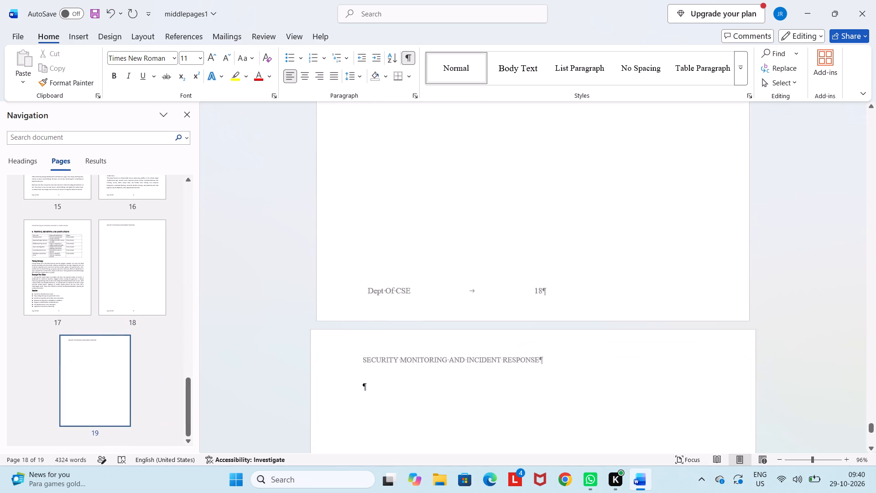
pyautogui.scroll(-4, 519, 340)
pyautogui.scroll(5, 519, 340)
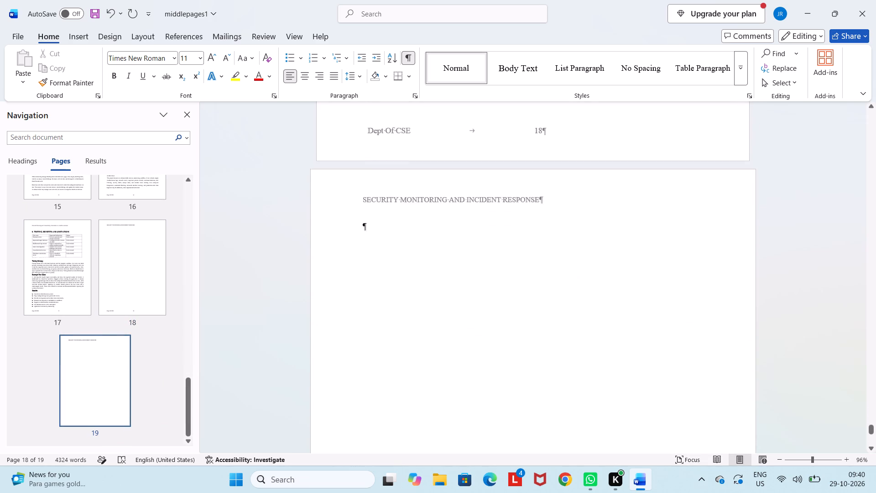
pyautogui.scroll(8, 519, 340)
pyautogui.scroll(-1, 519, 340)
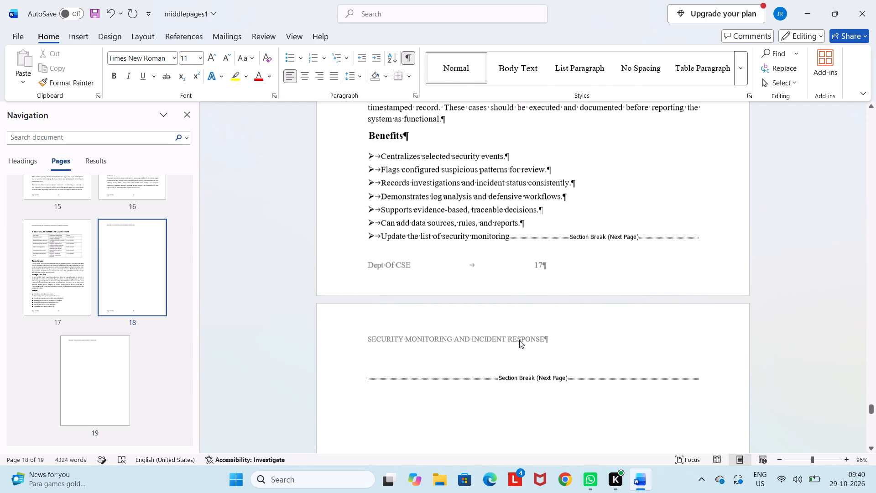
# Delete the Next Page section break on blank page 18.
pyautogui.click(542, 372)
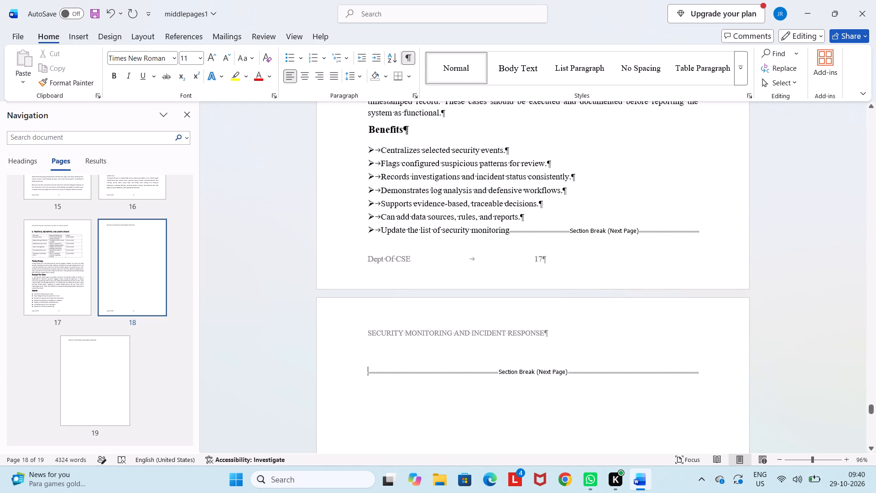
pyautogui.press('Delete')
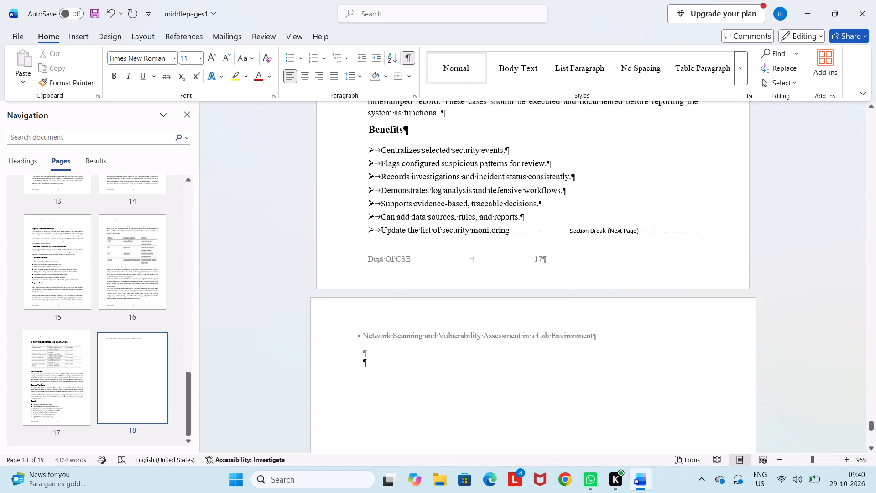
# Delete the section break after the last Benefits bullet on page 17, keeping its text as "Update the list of security monitoring".
pyautogui.press('BackSpace')
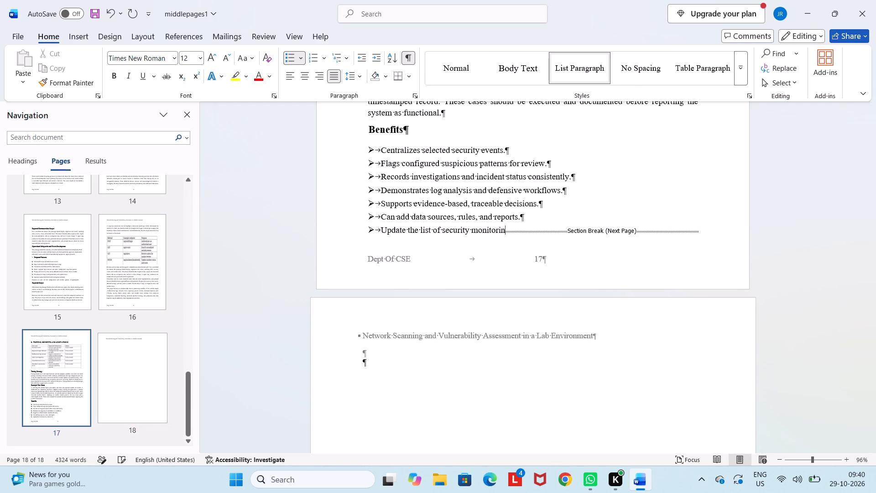
pyautogui.press('Delete')
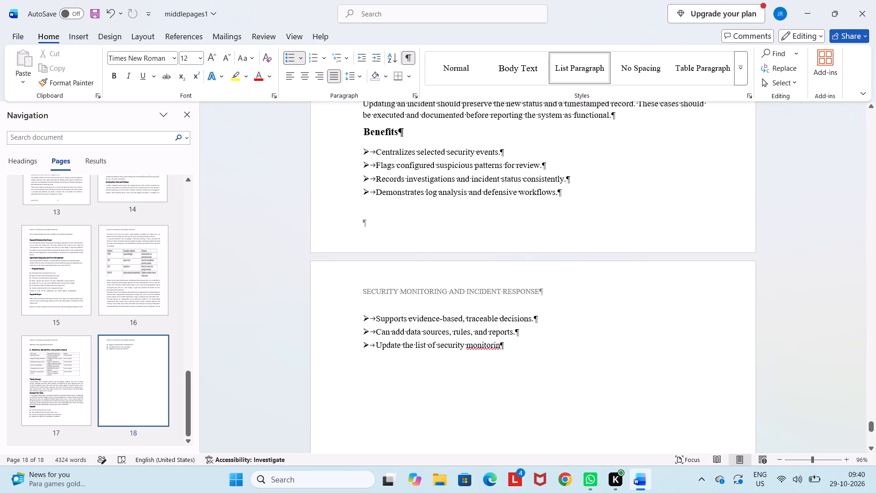
pyautogui.press('g')
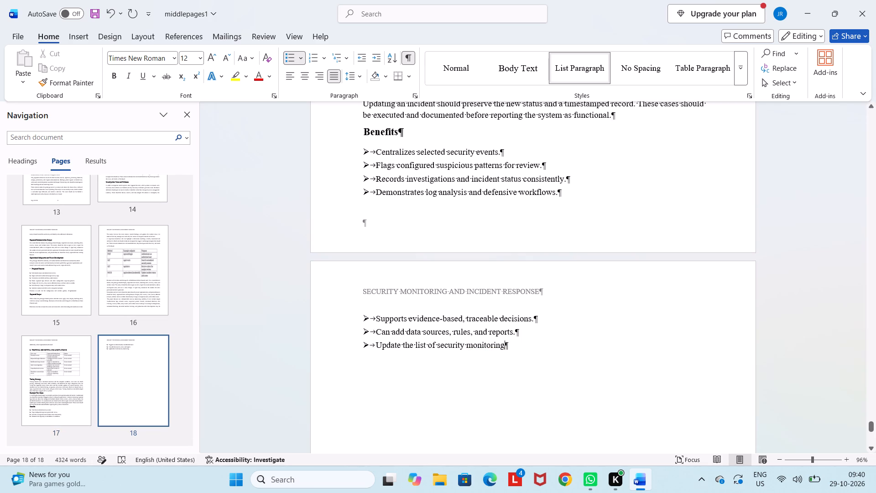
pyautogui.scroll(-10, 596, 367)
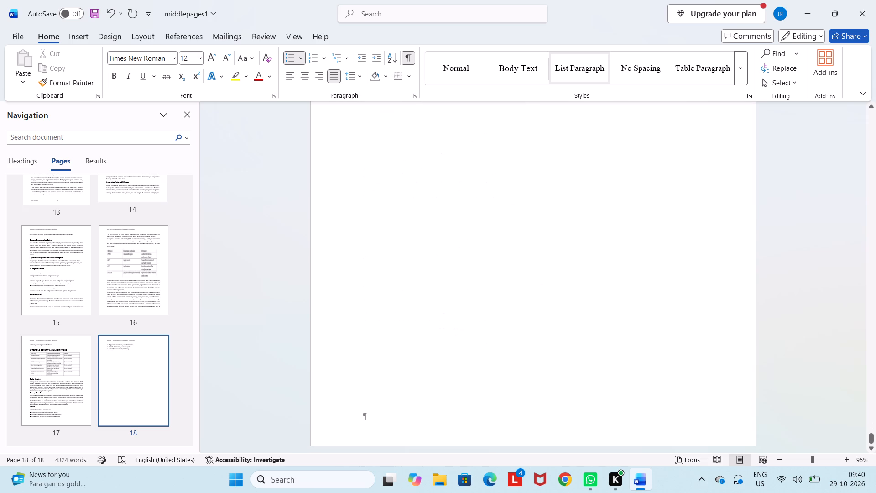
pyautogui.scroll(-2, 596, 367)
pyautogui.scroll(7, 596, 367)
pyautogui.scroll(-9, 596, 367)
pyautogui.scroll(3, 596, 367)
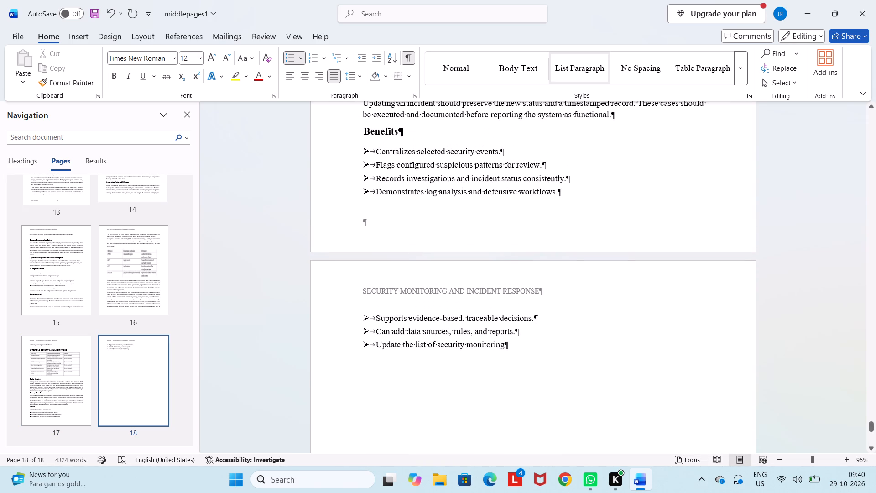
# Hide the paragraph and formatting marks.
pyautogui.click(533, 362)
pyautogui.click(409, 63)
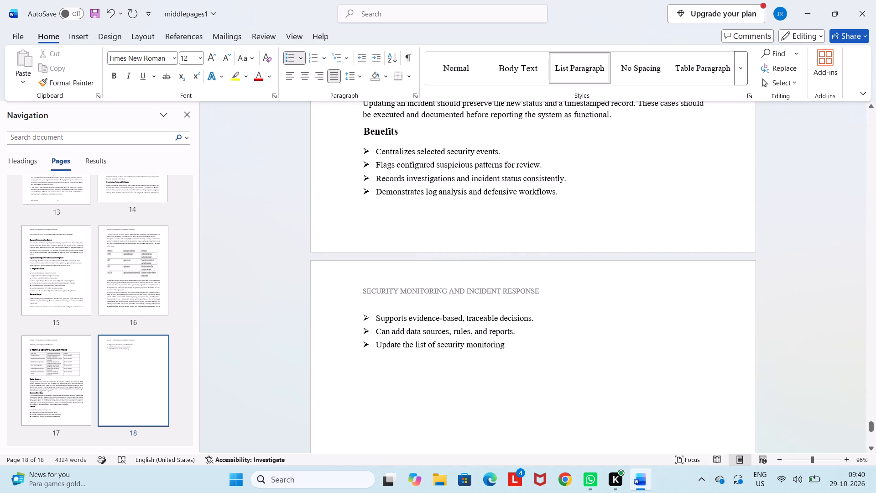
# Delete the three overflow Benefits bullets on page 18, working back from the end of "Update the list of security monitoring".
pyautogui.click(527, 346)
pyautogui.press('BackSpace')
pyautogui.press('BackSpace')
pyautogui.press('BackSpace')
pyautogui.press('BackSpace')
pyautogui.press('BackSpace')
pyautogui.press('BackSpace')
pyautogui.press('BackSpace')
pyautogui.press('BackSpace')
pyautogui.press('BackSpace')
pyautogui.press('BackSpace')
pyautogui.press('BackSpace')
pyautogui.press('BackSpace')
pyautogui.press('BackSpace')
pyautogui.press('BackSpace')
pyautogui.press('BackSpace')
pyautogui.press('BackSpace')
pyautogui.press('BackSpace')
pyautogui.press('BackSpace')
pyautogui.press('BackSpace')
pyautogui.press('BackSpace')
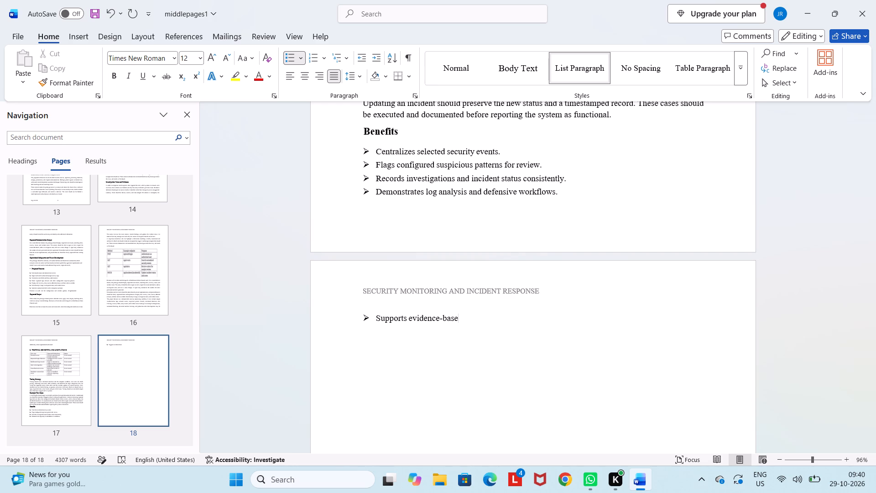
pyautogui.press('BackSpace')
pyautogui.press('BackSpace')
pyautogui.press('BackSpace')
pyautogui.press('BackSpace')
pyautogui.press('BackSpace')
pyautogui.press('BackSpace')
pyautogui.press('BackSpace')
pyautogui.press('BackSpace')
pyautogui.press('BackSpace')
pyautogui.press('BackSpace')
pyautogui.press('BackSpace')
pyautogui.press('BackSpace')
pyautogui.press('BackSpace')
pyautogui.press('BackSpace')
pyautogui.press('BackSpace')
pyautogui.press('BackSpace')
pyautogui.press('BackSpace')
pyautogui.press('BackSpace')
pyautogui.press('BackSpace')
pyautogui.press('BackSpace')
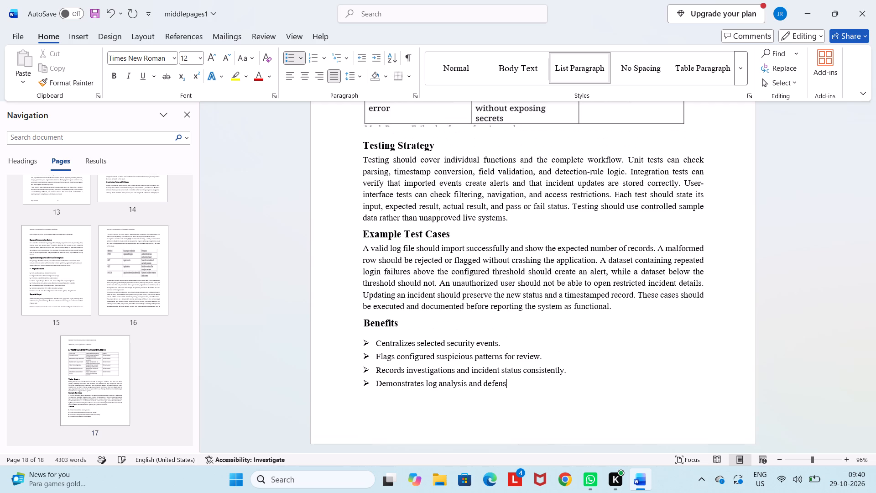
# Undo the excess deletion so the last Benefits bullet on page 17 reads "Demonstrates log analysis and defensive workflows.".
pyautogui.hotkey('ctrl', 'z')
pyautogui.hotkey('ctrl', 'z')
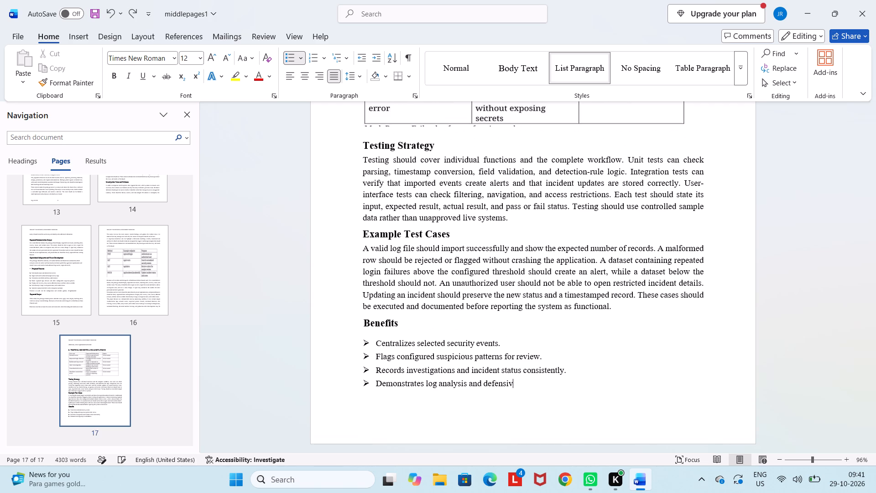
pyautogui.hotkey('ctrl', 'z')
pyautogui.hotkey('ctrl', 'z')
pyautogui.hotkey('ctrl', 'z')
pyautogui.hotkey('ctrl', 'z')
pyautogui.hotkey('ctrl', 'z')
pyautogui.hotkey('ctrl', 'z')
pyautogui.hotkey('ctrl', 'z')
pyautogui.hotkey('ctrl', 'z')
pyautogui.hotkey('ctrl', 'z')
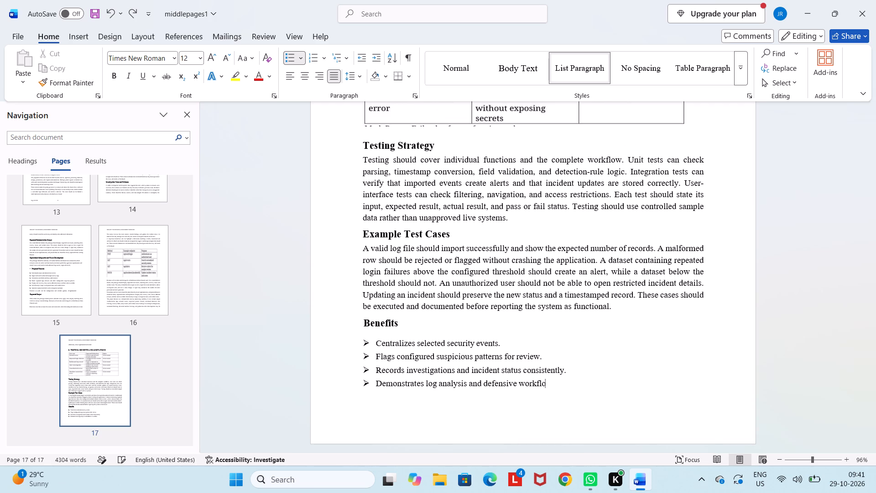
pyautogui.hotkey('ctrl', 'z')
pyautogui.hotkey('ctrl', 'z')
pyautogui.hotkey('ctrl', 'z')
pyautogui.hotkey('ctrl', 'z')
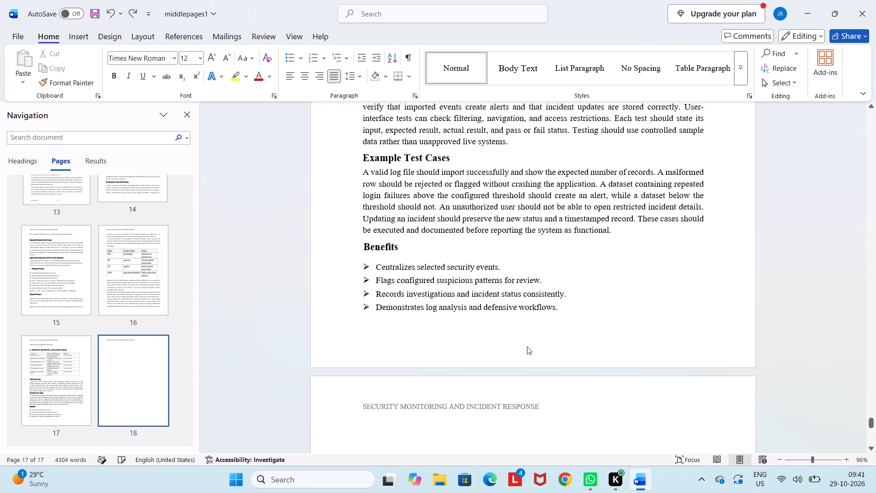
pyautogui.hotkey('ctrl', 'y')
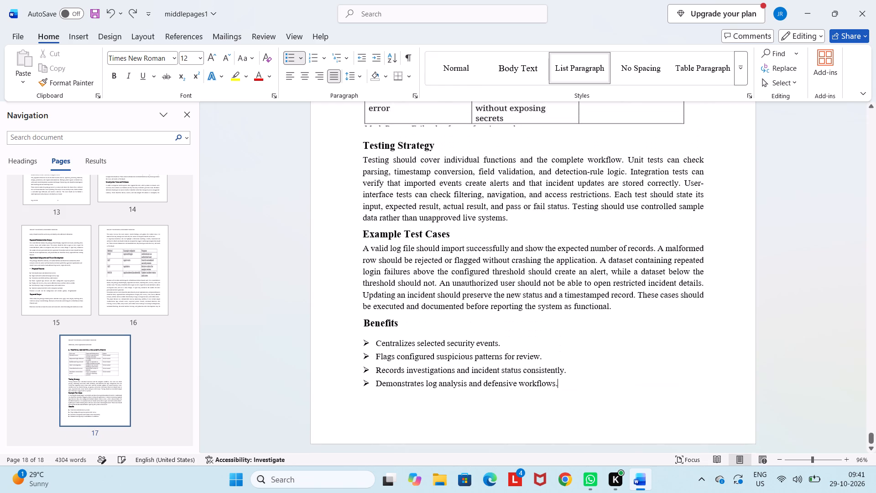
# Examine the layout and the running headers and footers from page 6 through page 17.
pyautogui.scroll(5, 527, 346)
pyautogui.scroll(-1, 527, 346)
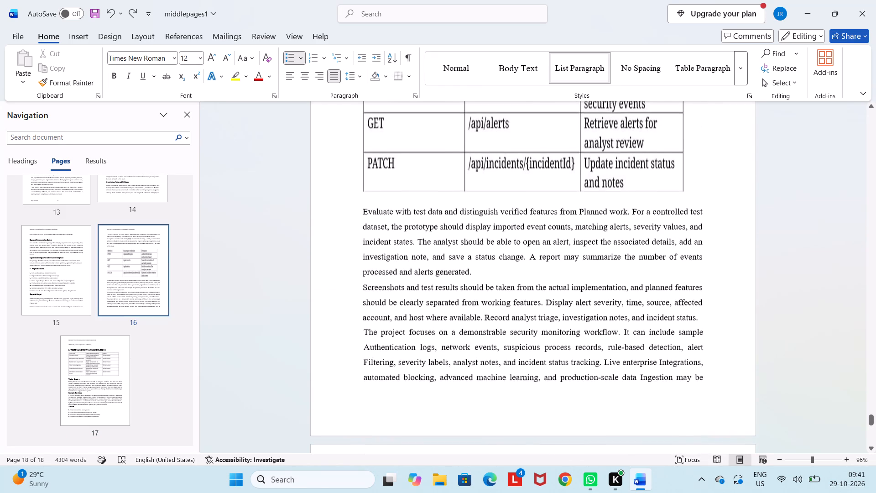
pyautogui.scroll(-6, 527, 346)
pyautogui.scroll(3, 527, 346)
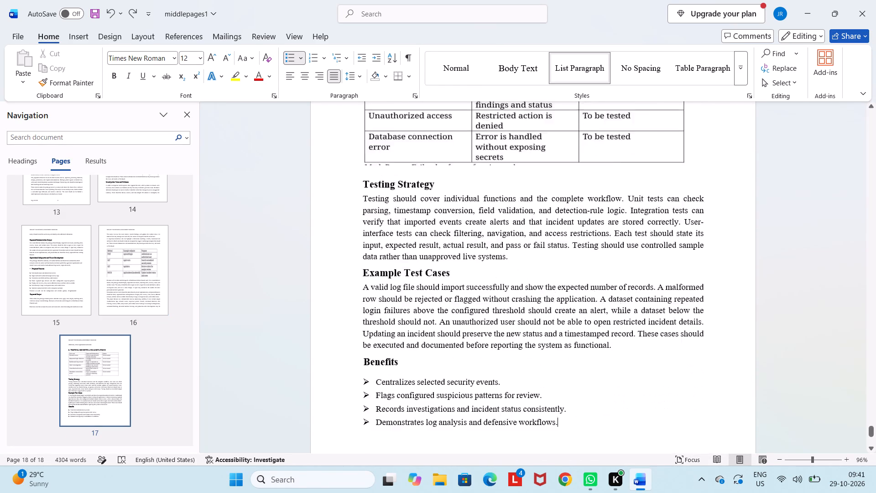
pyautogui.scroll(17, 527, 346)
pyautogui.scroll(4, 527, 346)
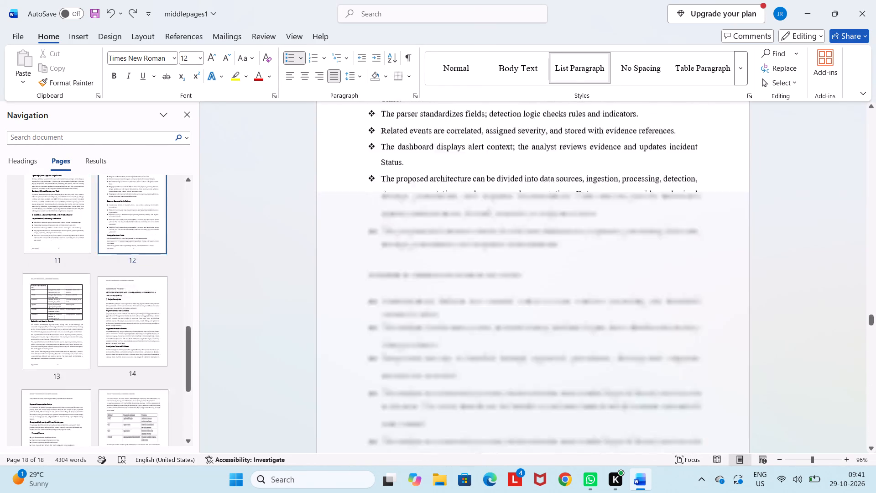
pyautogui.scroll(7, 527, 346)
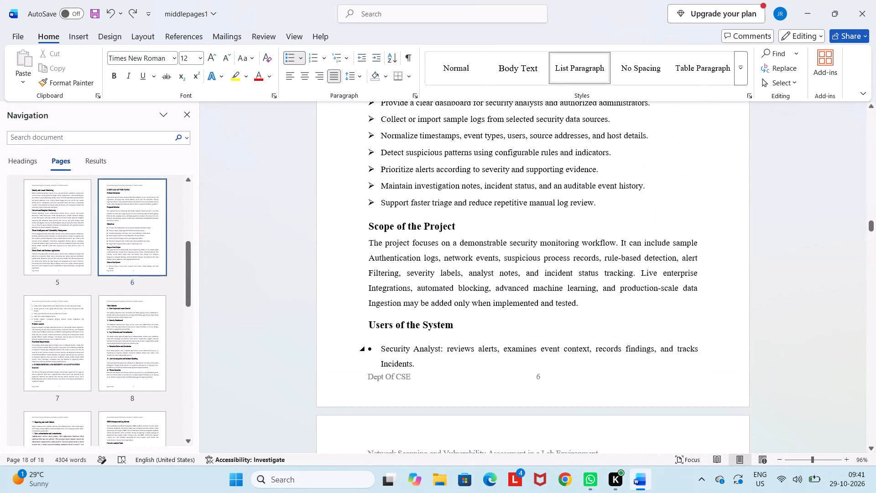
pyautogui.scroll(-4, 527, 346)
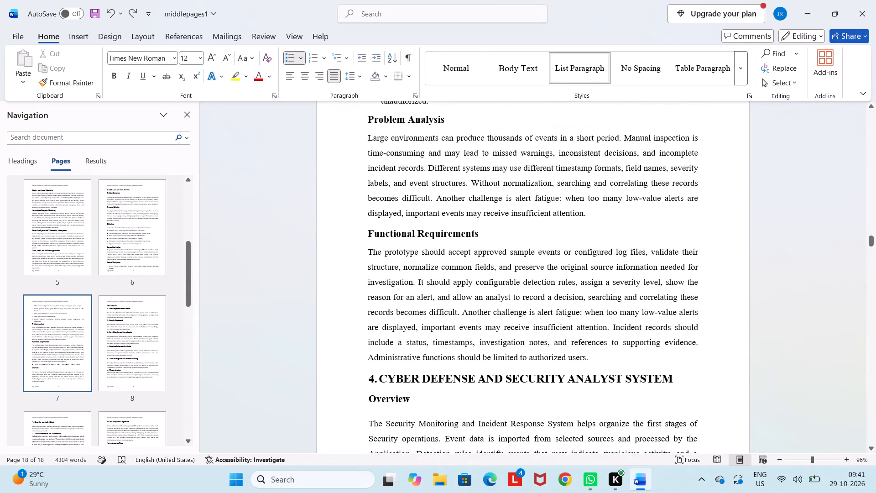
pyautogui.scroll(-1, 527, 346)
pyautogui.scroll(-2, 749, 378)
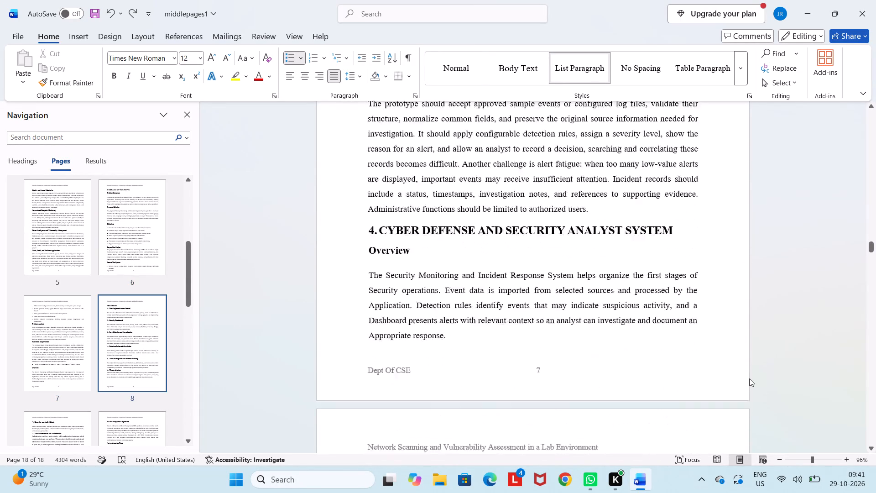
pyautogui.scroll(-5, 749, 378)
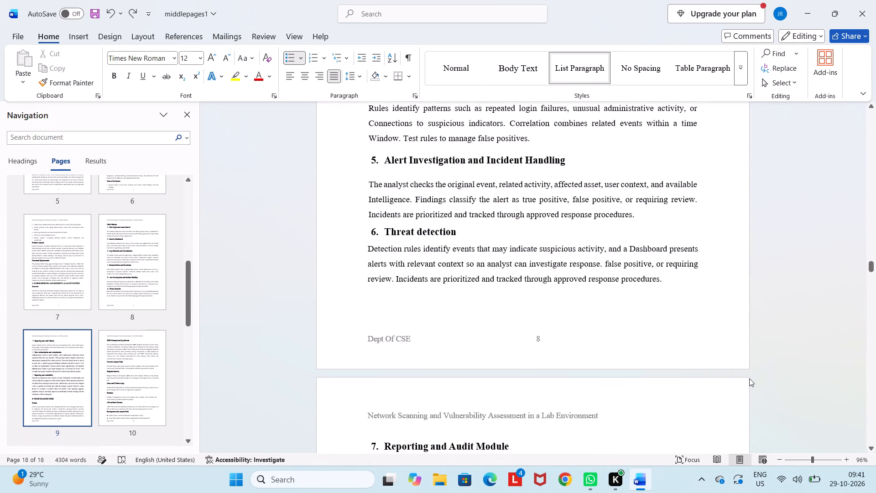
pyautogui.scroll(-5, 749, 378)
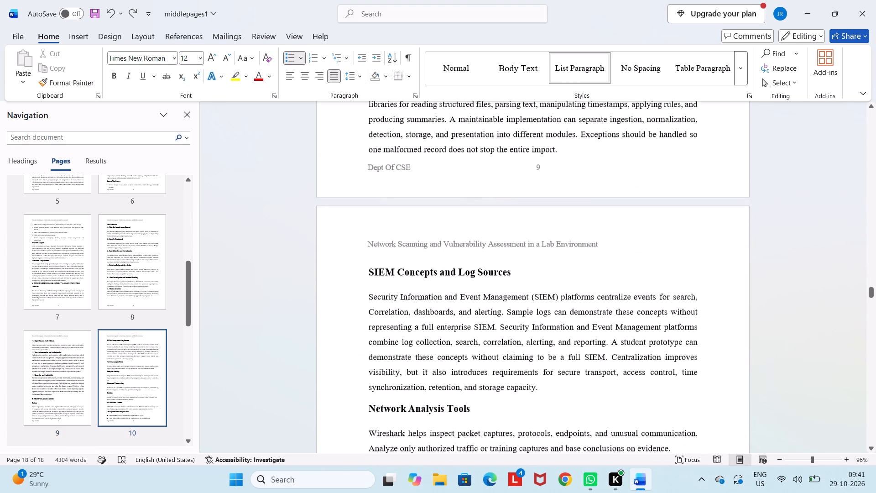
pyautogui.scroll(-3, 749, 378)
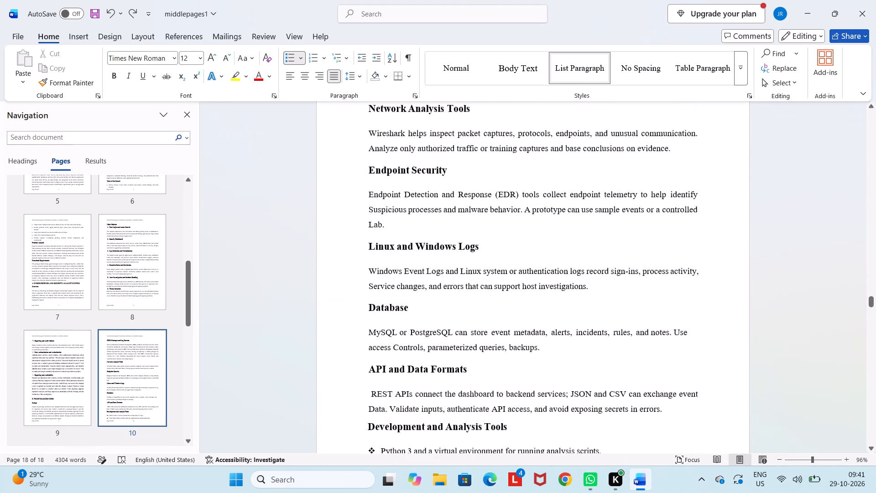
pyautogui.scroll(-4, 749, 378)
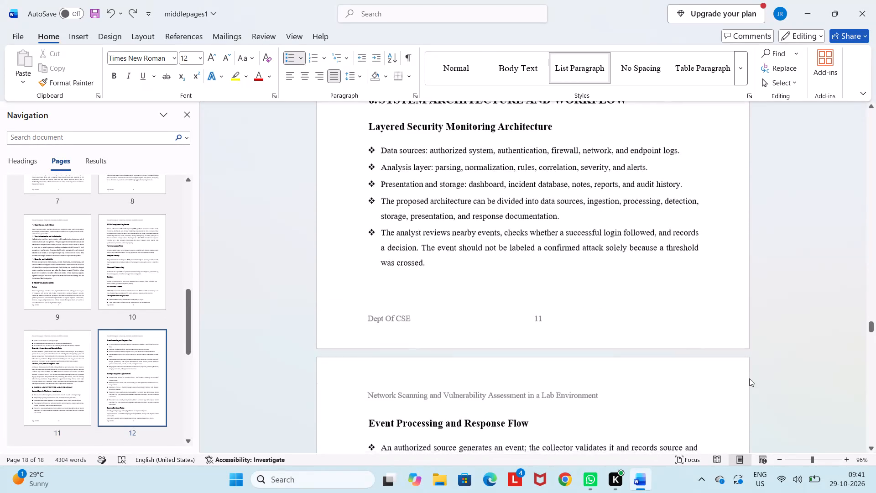
pyautogui.scroll(-3, 749, 378)
pyautogui.hscroll(1, 749, 378)
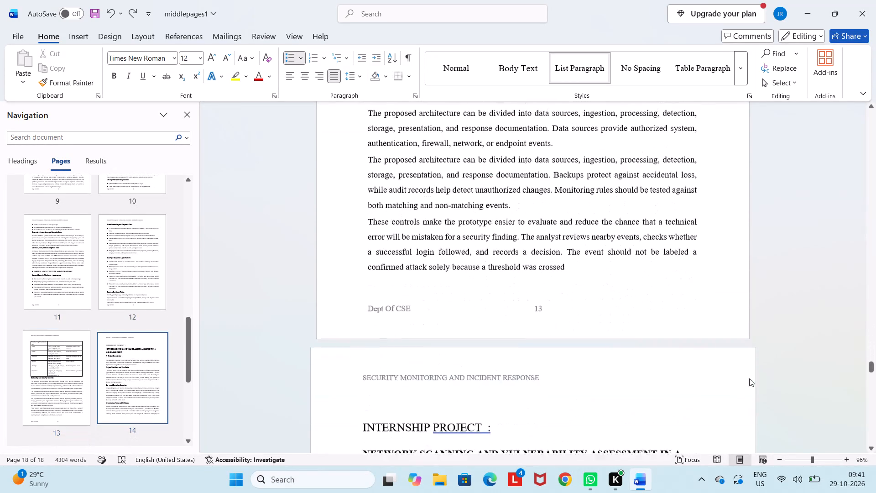
pyautogui.hscroll(1, 749, 378)
# Replace the page 13 header with the page 12 header text "Network Scanning and Vulnerability Assessment in a Lab Environment".
pyautogui.scroll(1, 749, 378)
pyautogui.hscroll(1, 749, 378)
pyautogui.scroll(2, 749, 378)
pyautogui.hscroll(1, 749, 378)
pyautogui.scroll(1, 749, 378)
pyautogui.scroll(-1, 749, 378)
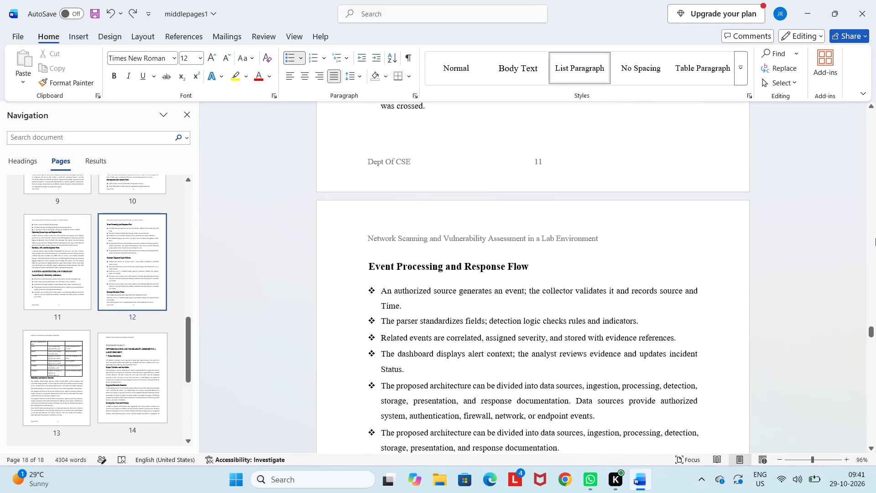
pyautogui.doubleClick(544, 238)
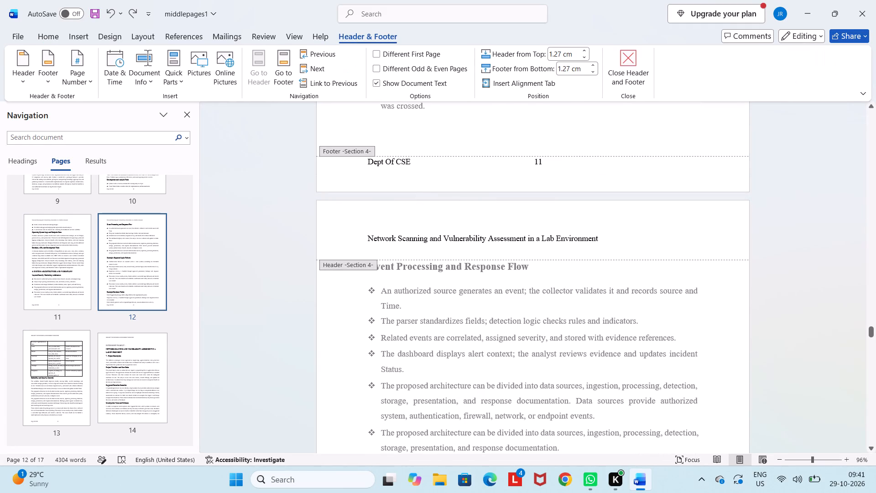
pyautogui.click(544, 238)
pyautogui.click(544, 238)
pyautogui.moveTo(544, 238); pyautogui.dragTo(600, 242)
pyautogui.click(600, 242)
pyautogui.moveTo(597, 237); pyautogui.dragTo(343, 219)
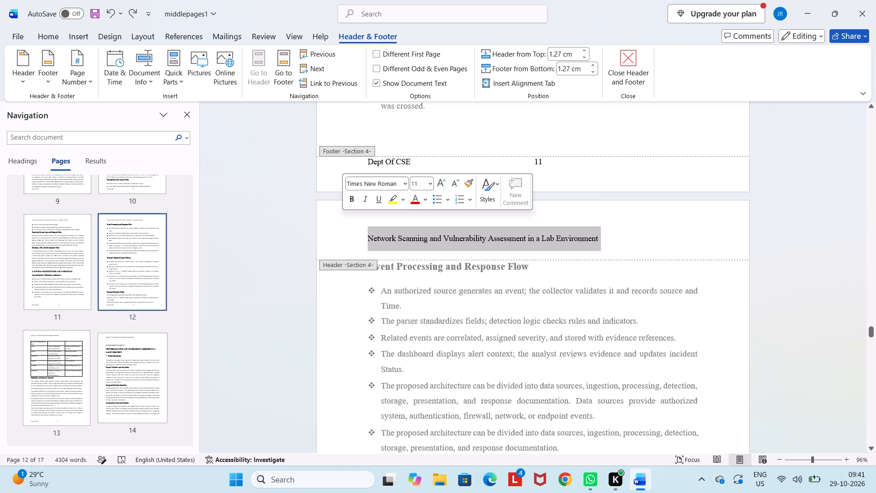
pyautogui.hotkey('ctrl', 'c')
pyautogui.scroll(-4, 343, 219)
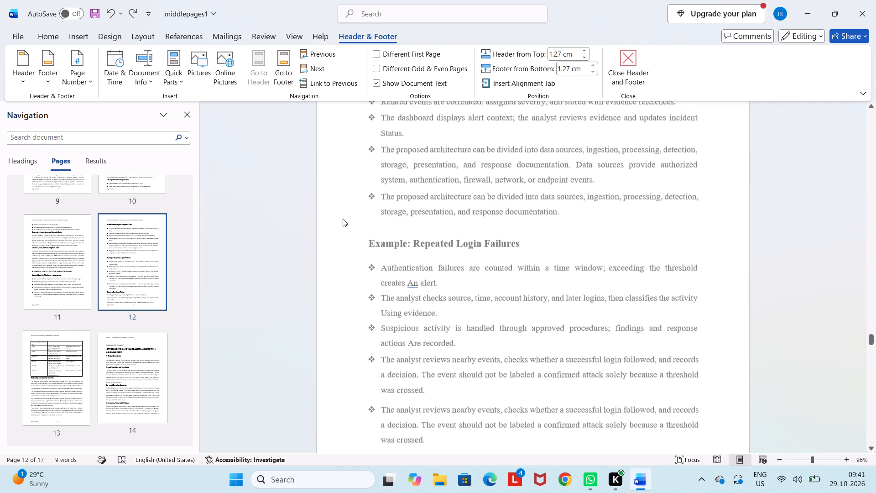
pyautogui.scroll(-3, 343, 219)
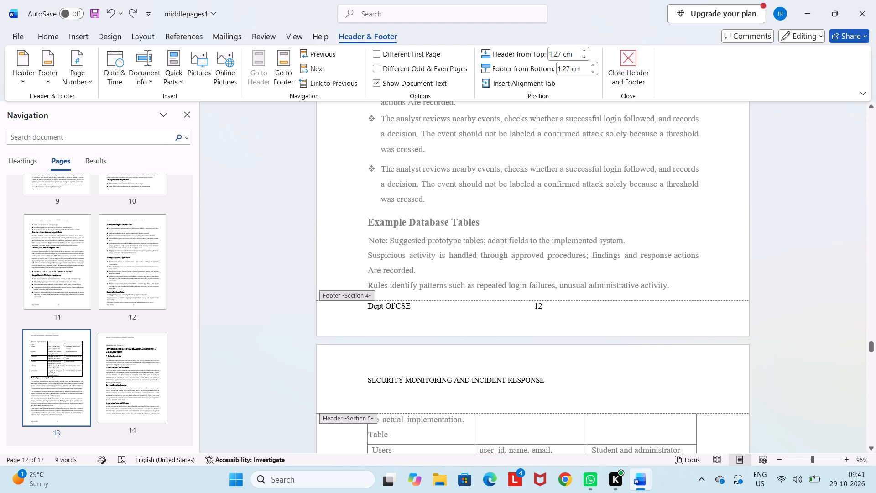
pyautogui.moveTo(489, 371); pyautogui.dragTo(489, 383)
pyautogui.doubleClick(489, 383)
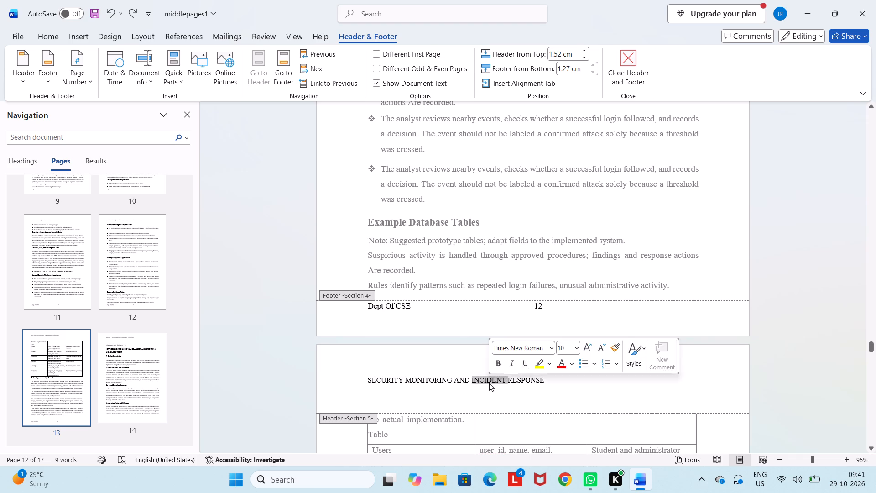
pyautogui.click(489, 383)
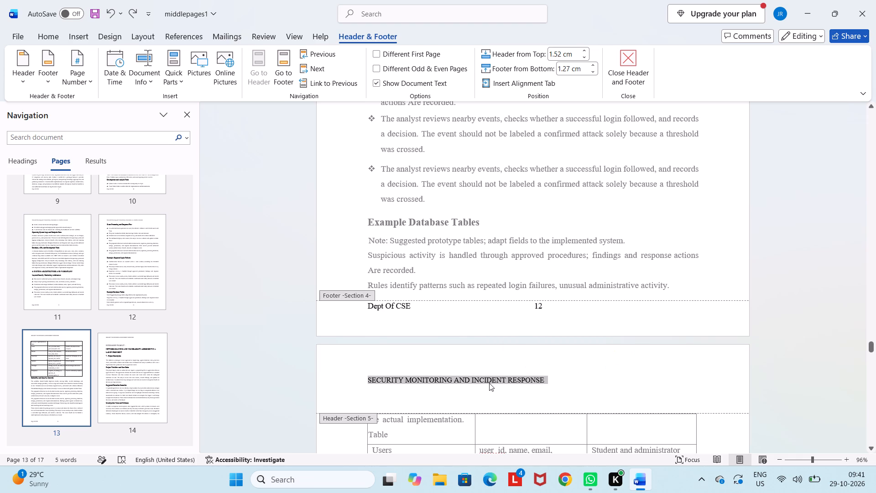
pyautogui.hotkey('ctrl', 'v')
# Check the headers and footers on pages 13 to 15 after the header replacement.
pyautogui.scroll(-1, 489, 383)
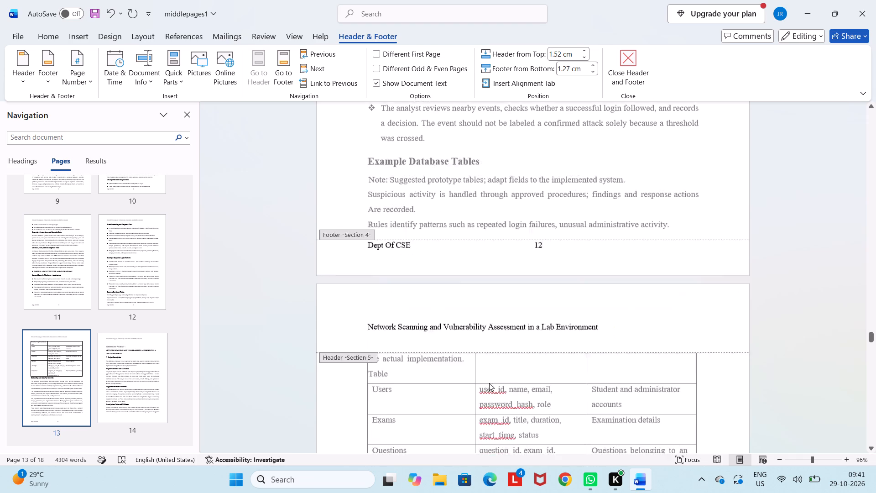
pyautogui.scroll(-3, 489, 383)
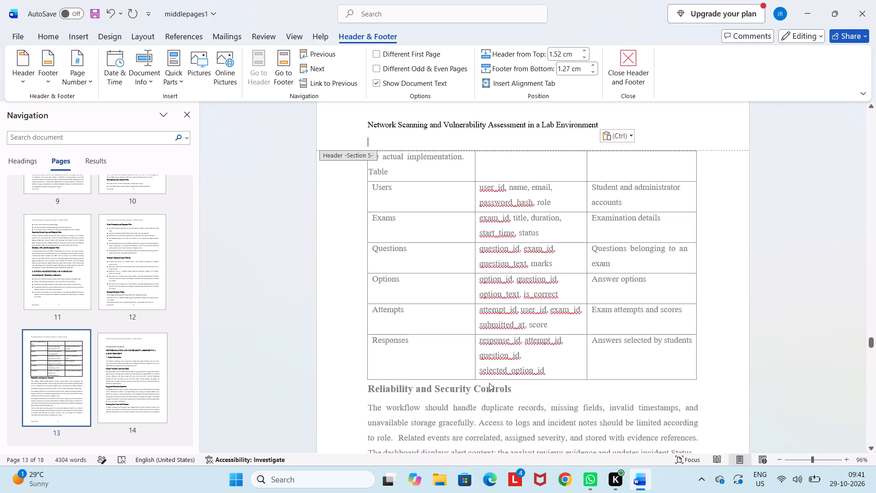
pyautogui.scroll(-3, 489, 383)
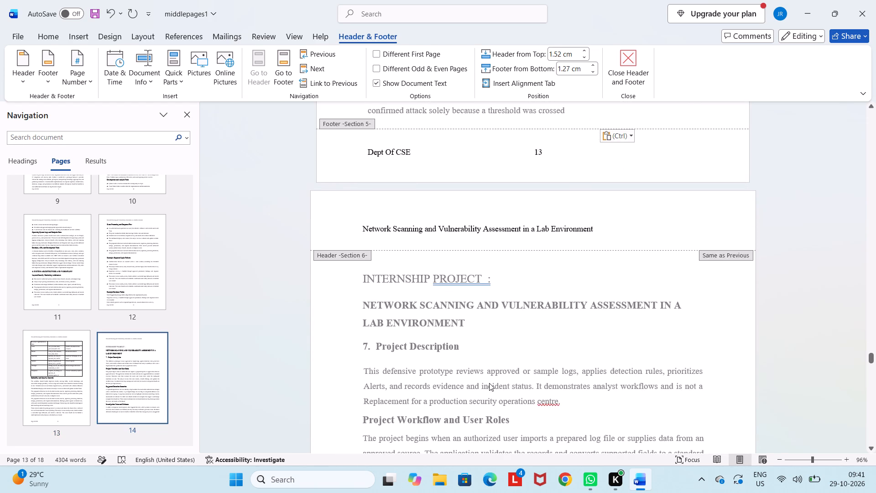
pyautogui.scroll(-6, 489, 383)
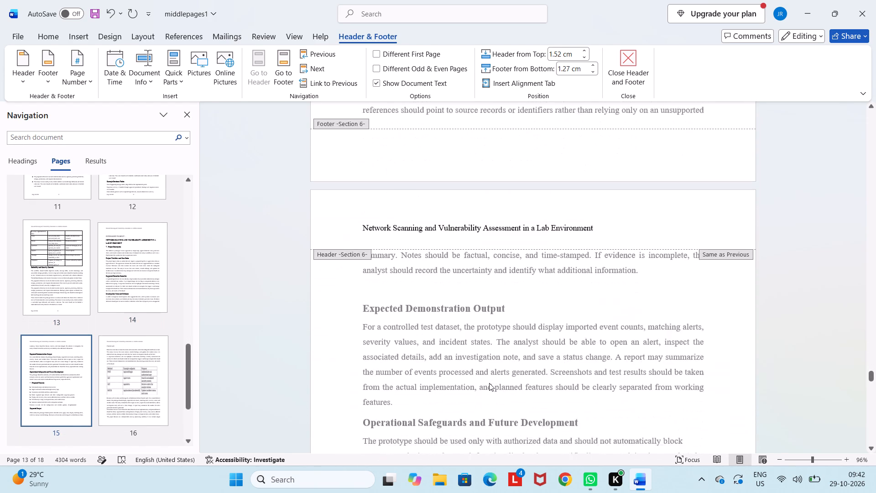
# Copy the footer text "Dept Of CSE" from page 13 into the empty Section 6 footer on page 14.
pyautogui.scroll(2, 489, 383)
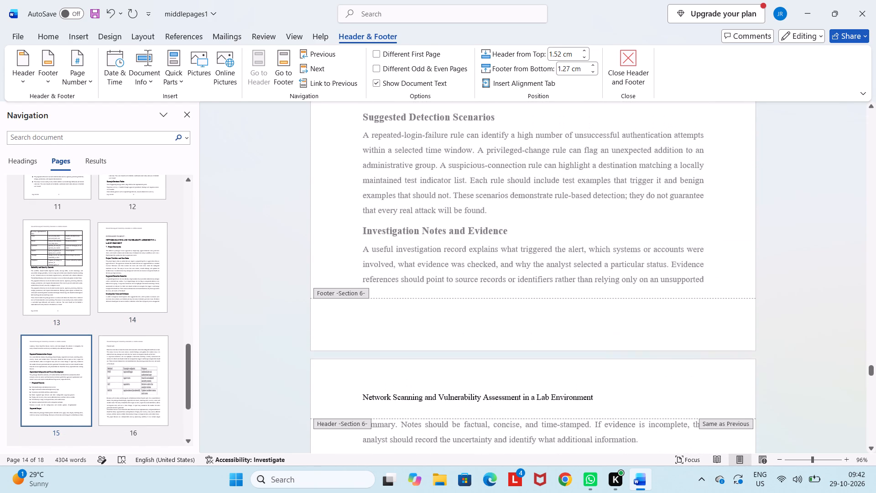
pyautogui.scroll(3, 489, 383)
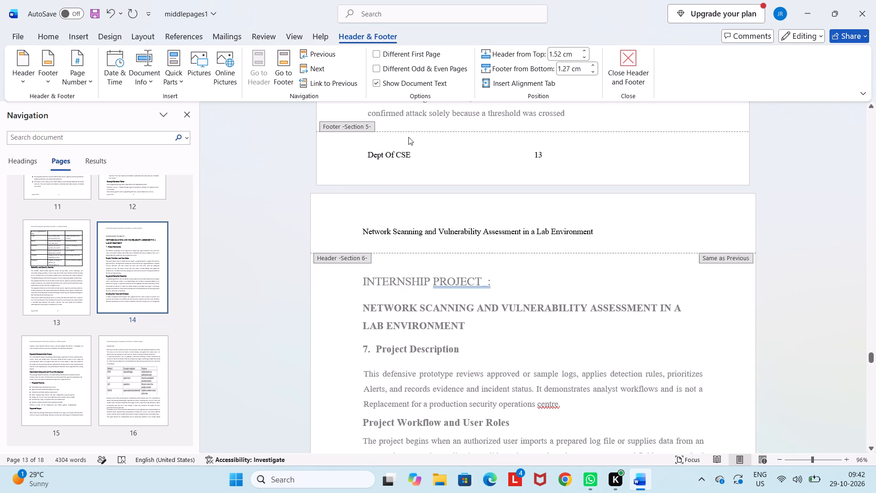
pyautogui.moveTo(413, 149); pyautogui.dragTo(361, 142)
pyautogui.moveTo(361, 142); pyautogui.dragTo(414, 157)
pyautogui.moveTo(414, 157); pyautogui.dragTo(409, 156)
pyautogui.moveTo(409, 156); pyautogui.dragTo(365, 145)
pyautogui.hotkey('ctrl', 'c')
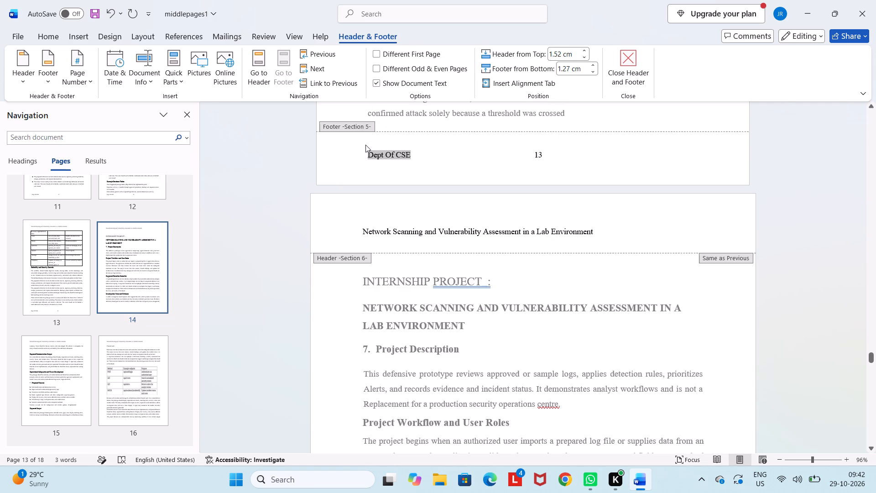
pyautogui.scroll(-4, 365, 145)
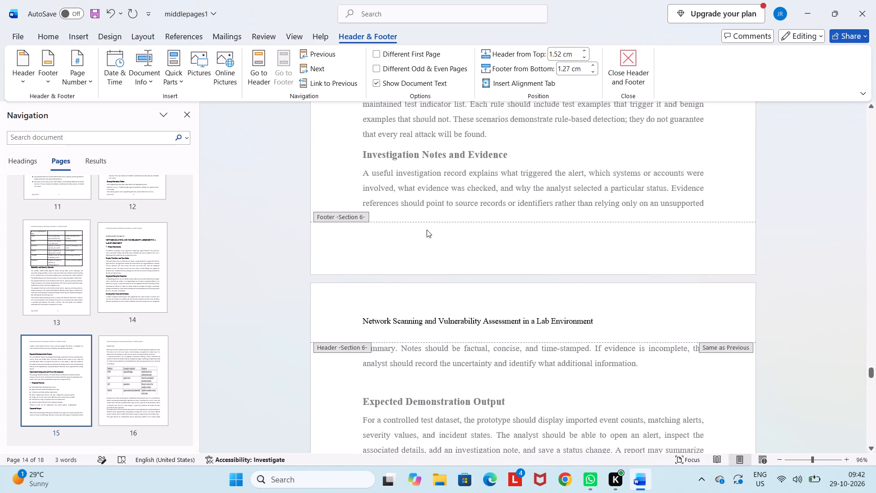
pyautogui.click(419, 234)
pyautogui.scroll(-3, 419, 234)
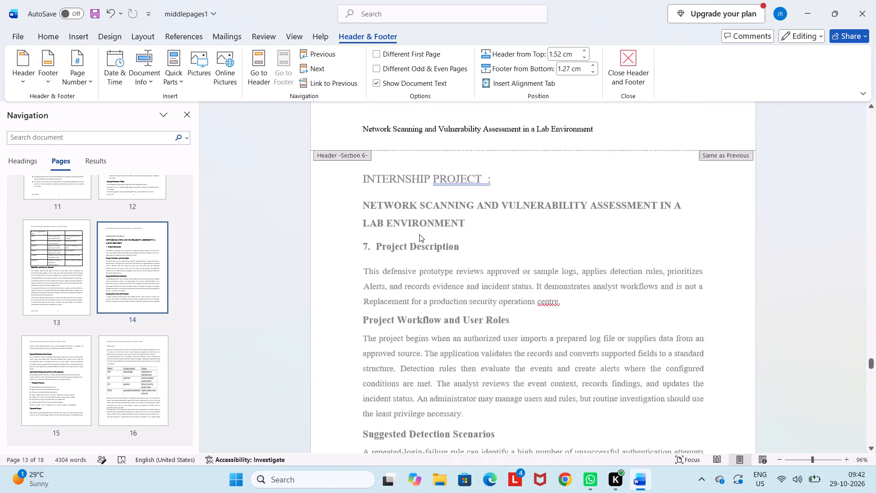
pyautogui.scroll(-1, 419, 234)
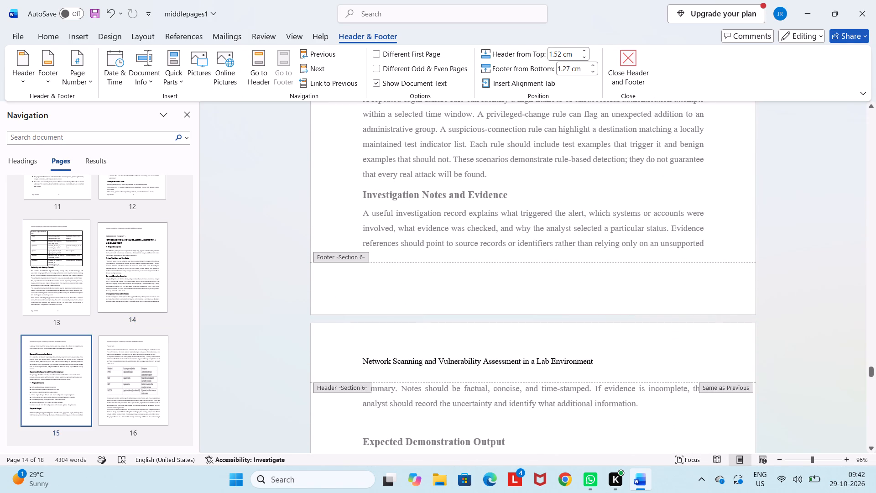
pyautogui.click(428, 282)
pyautogui.hotkey('ctrl', 'v')
# Check the Section 6 footers and headers from page 14 through the last page, 18.
pyautogui.scroll(-4, 428, 282)
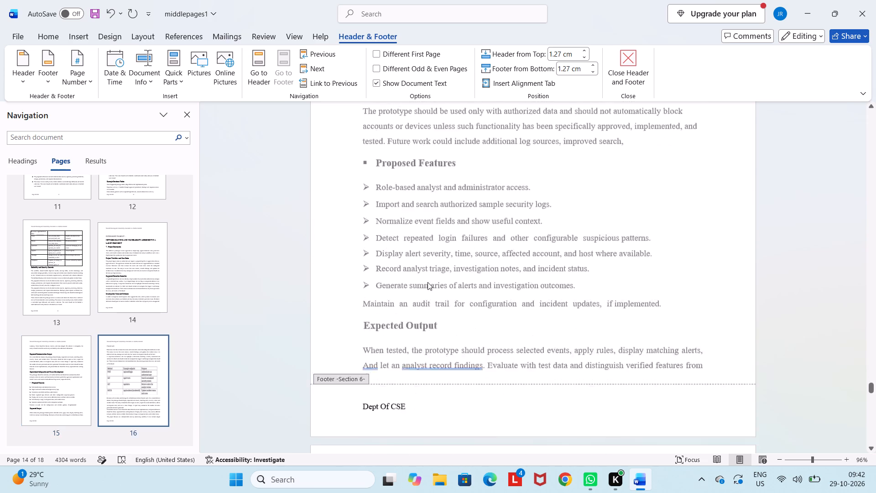
pyautogui.scroll(-5, 428, 282)
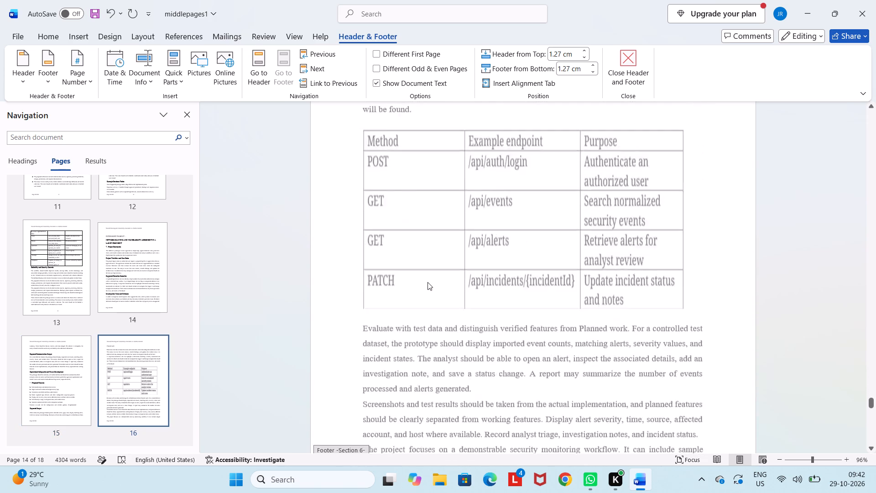
pyautogui.scroll(-4, 428, 282)
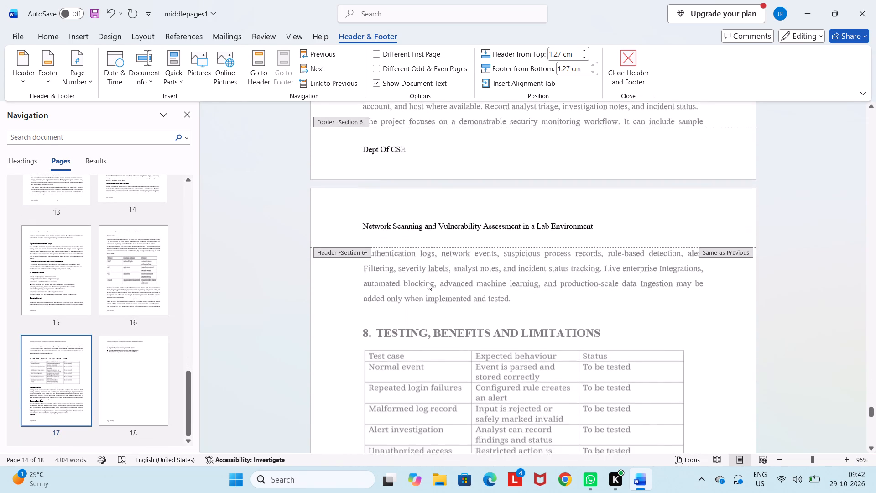
pyautogui.scroll(-2, 428, 282)
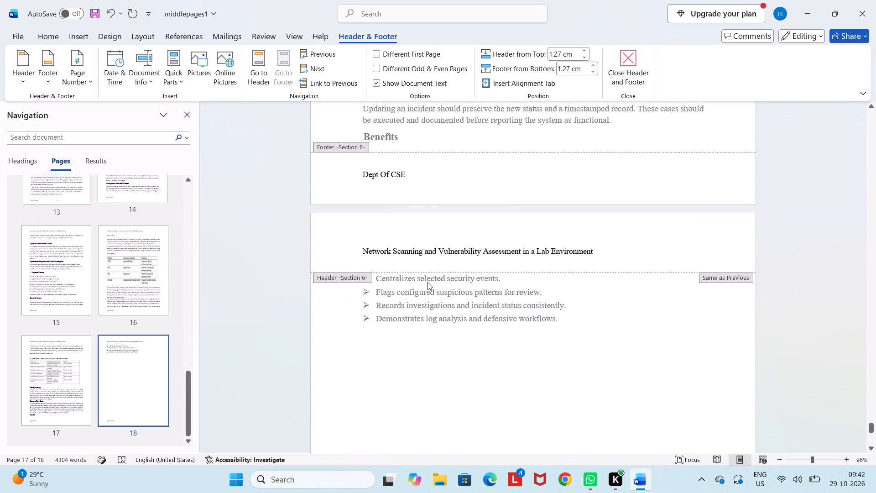
pyautogui.scroll(-4, 428, 282)
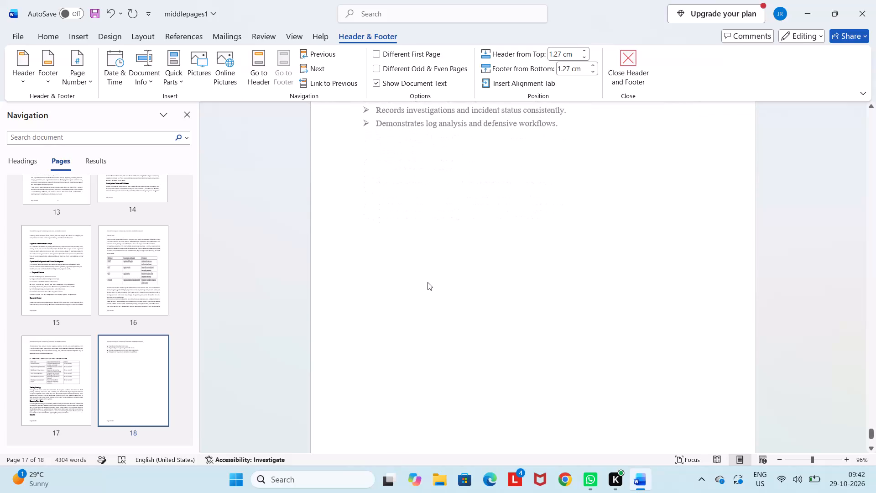
pyautogui.scroll(-2, 428, 282)
# Insert the Plain Number 2 page number at the bottom of the page for the Section 6 footer, and return to the body text.
pyautogui.scroll(2, 428, 282)
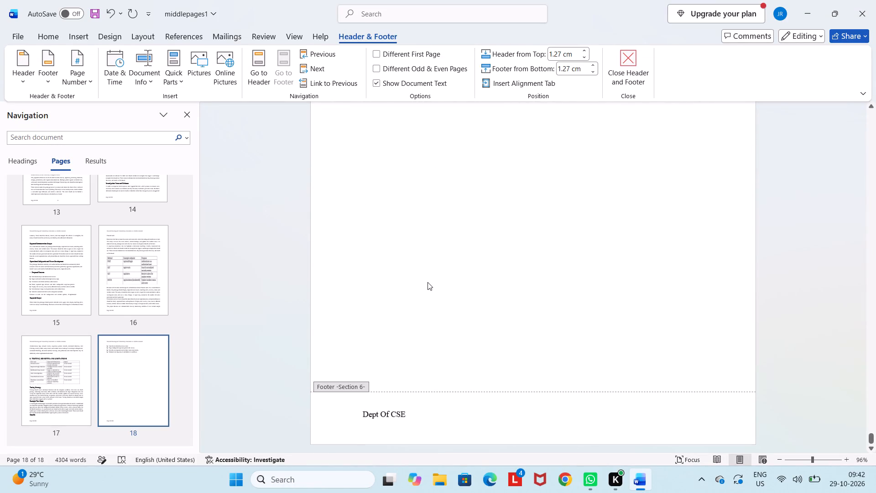
pyautogui.scroll(3, 428, 282)
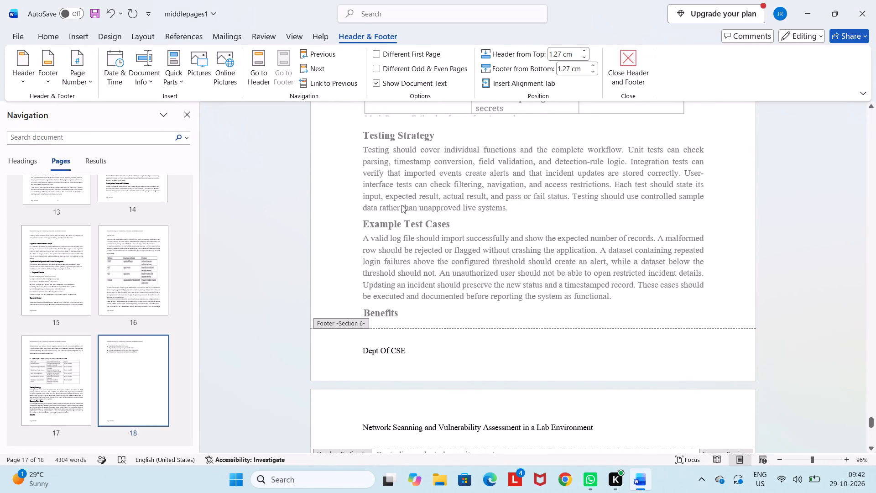
pyautogui.scroll(9, 401, 205)
pyautogui.scroll(19, 401, 205)
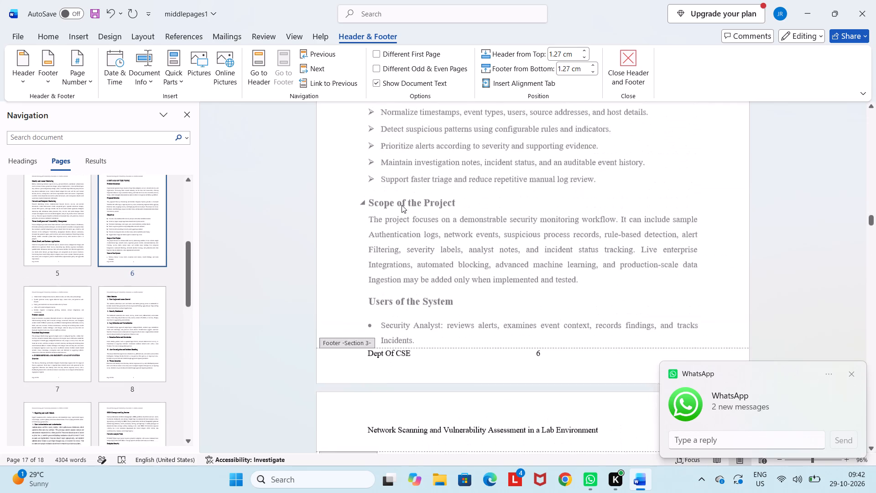
pyautogui.scroll(6, 401, 205)
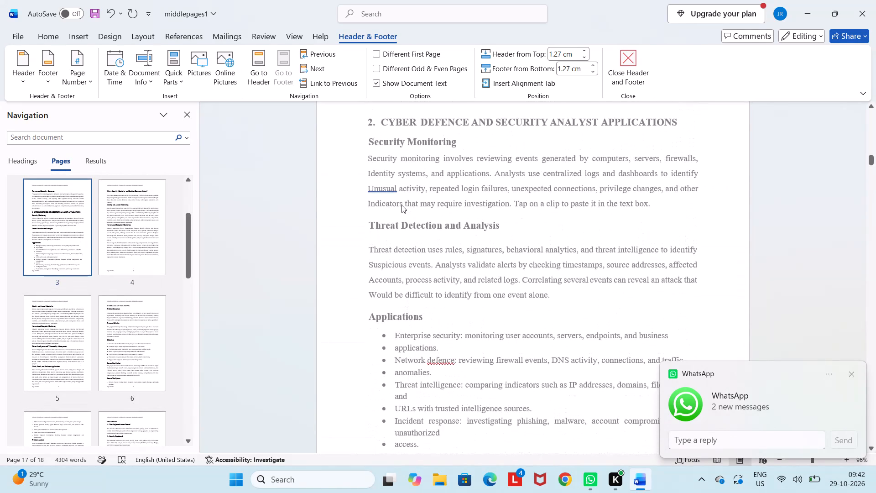
pyautogui.scroll(8, 401, 205)
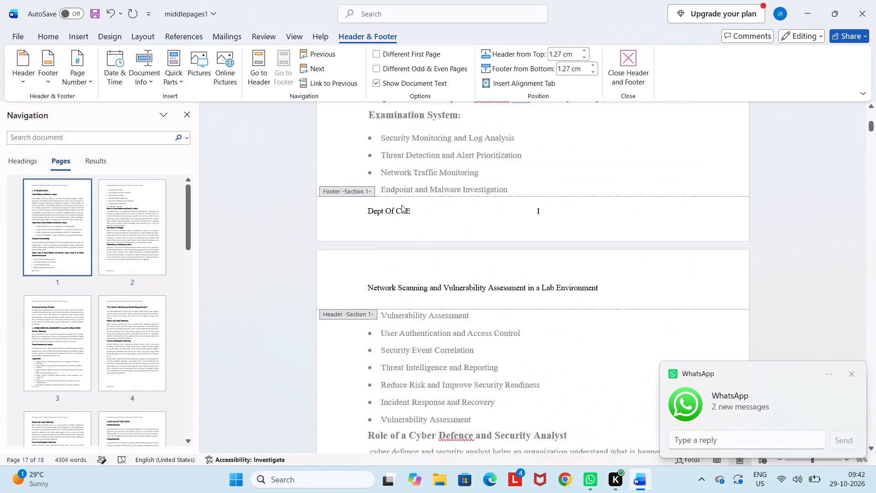
pyautogui.scroll(4, 401, 205)
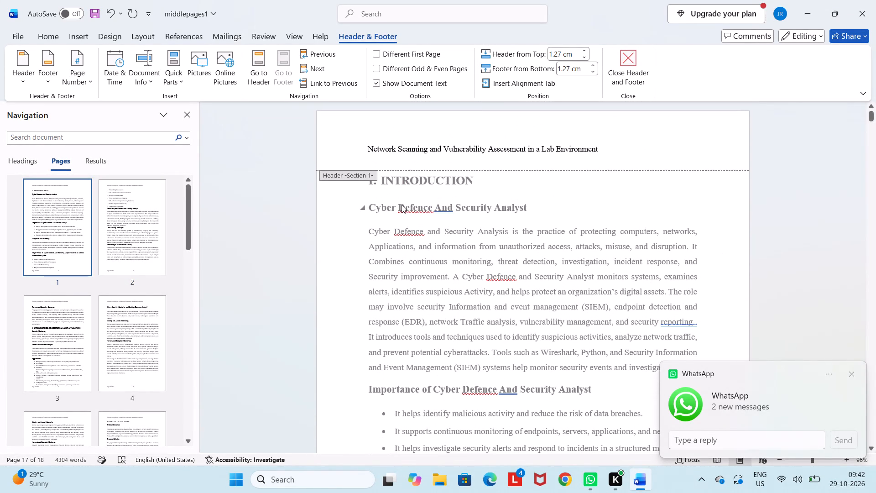
pyautogui.click(73, 70)
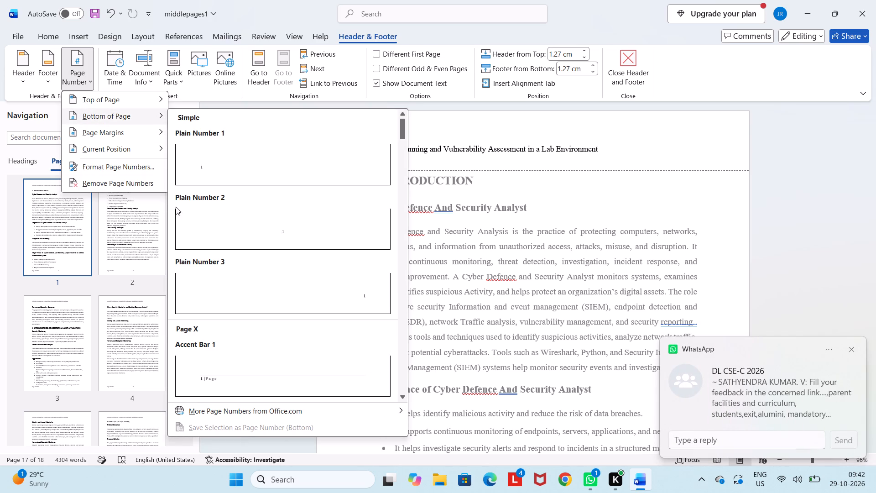
pyautogui.click(212, 226)
pyautogui.scroll(-2, 485, 278)
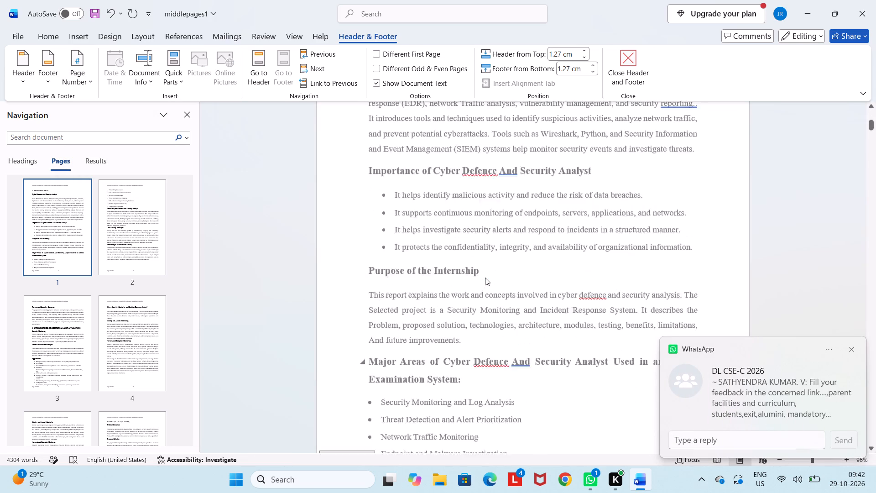
pyautogui.doubleClick(525, 303)
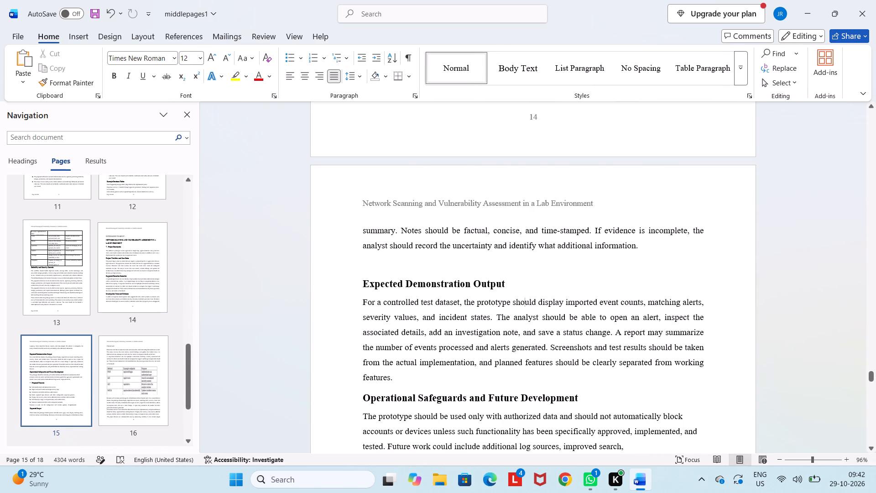
# Delete the blank line below the Section 6 running header text from page 17 and return to the body.
pyautogui.scroll(-8, 525, 303)
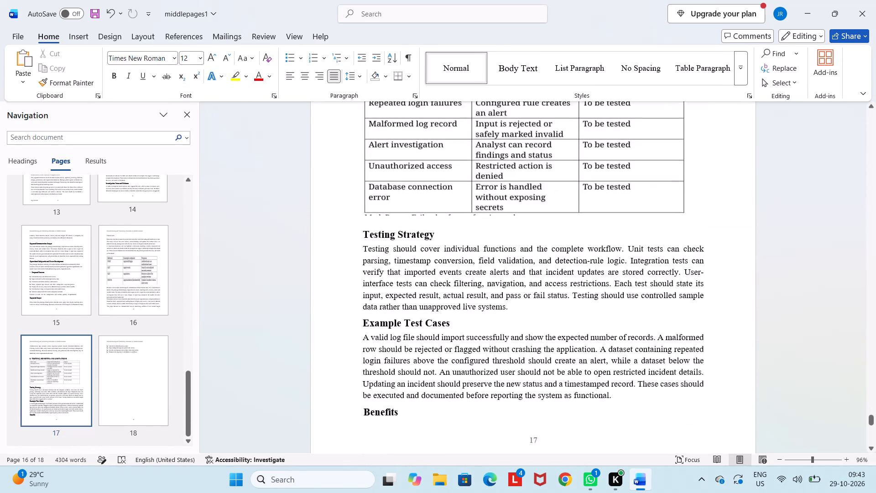
pyautogui.scroll(-3, 525, 303)
pyautogui.scroll(2, 525, 303)
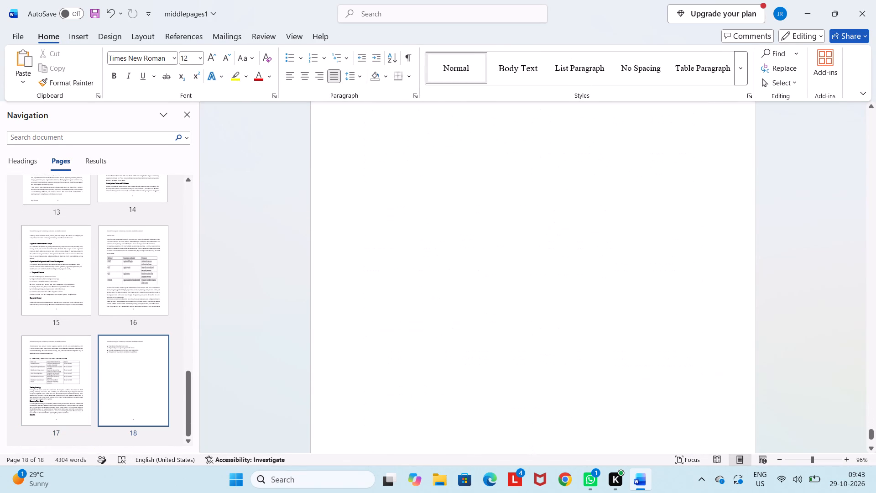
pyautogui.scroll(1, 525, 303)
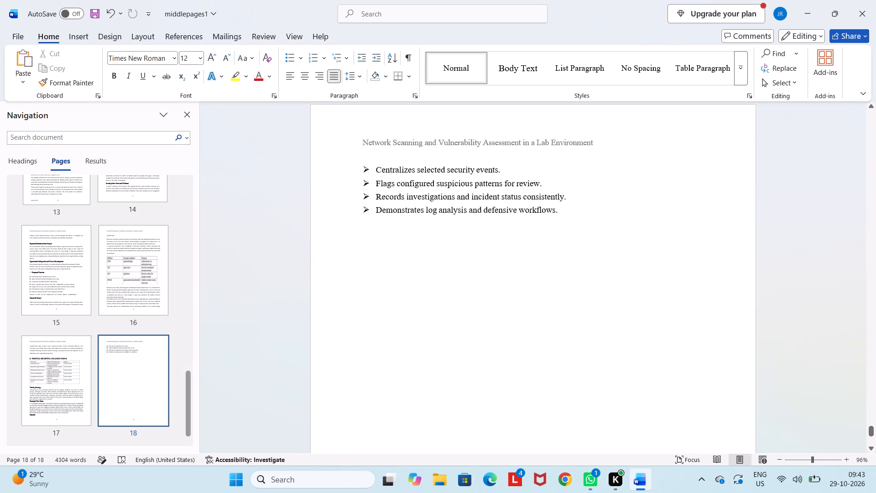
pyautogui.scroll(2, 575, 217)
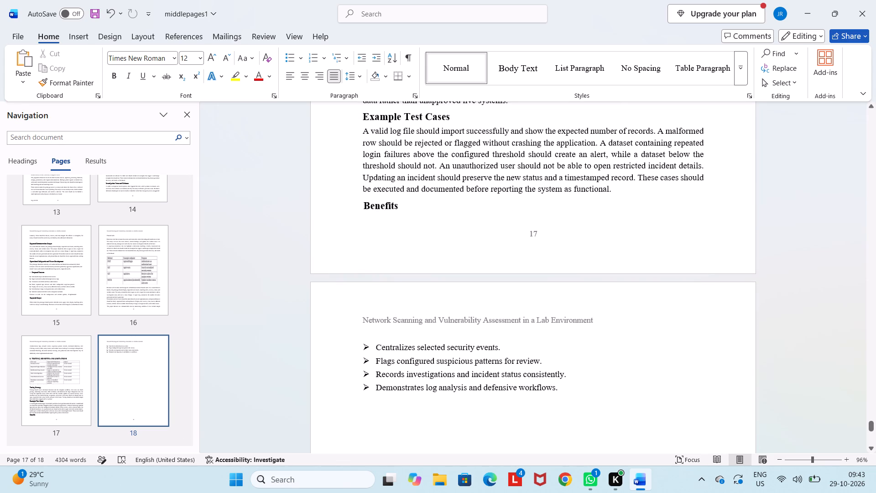
pyautogui.scroll(4, 441, 220)
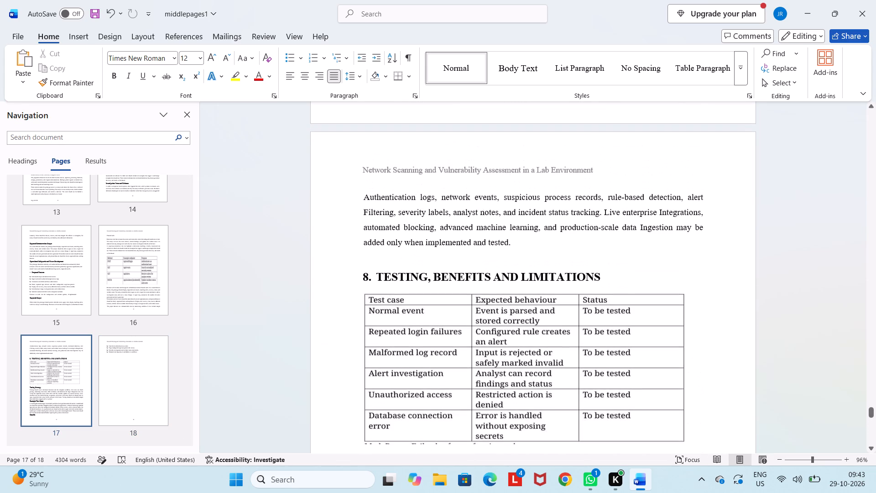
pyautogui.scroll(1, 441, 220)
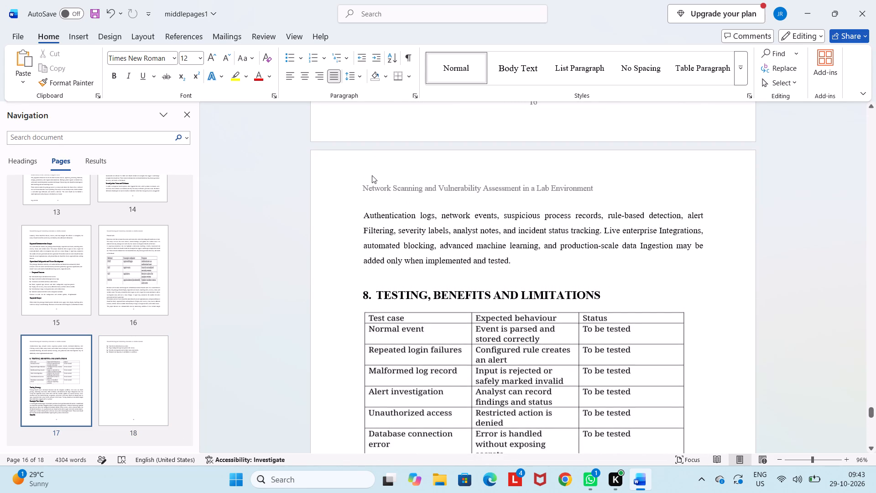
pyautogui.doubleClick(372, 175)
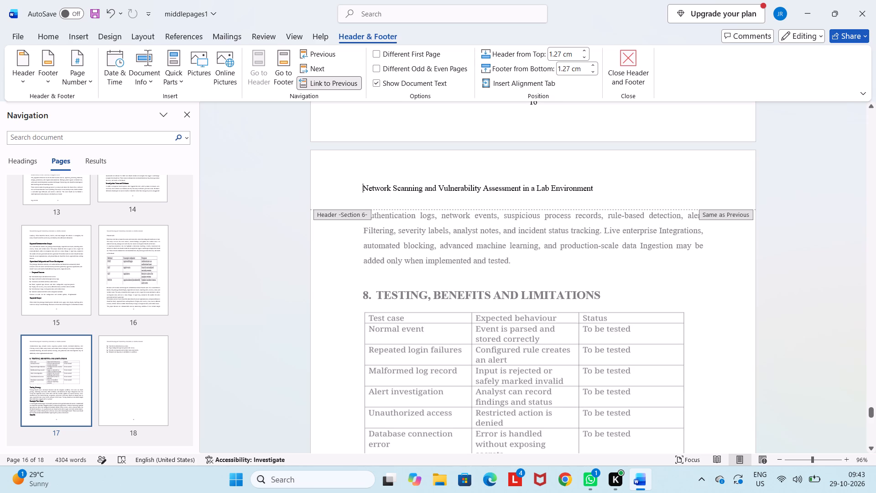
pyautogui.press('BackSpace')
pyautogui.press('BackSpace')
pyautogui.press('Down')
pyautogui.press('BackSpace')
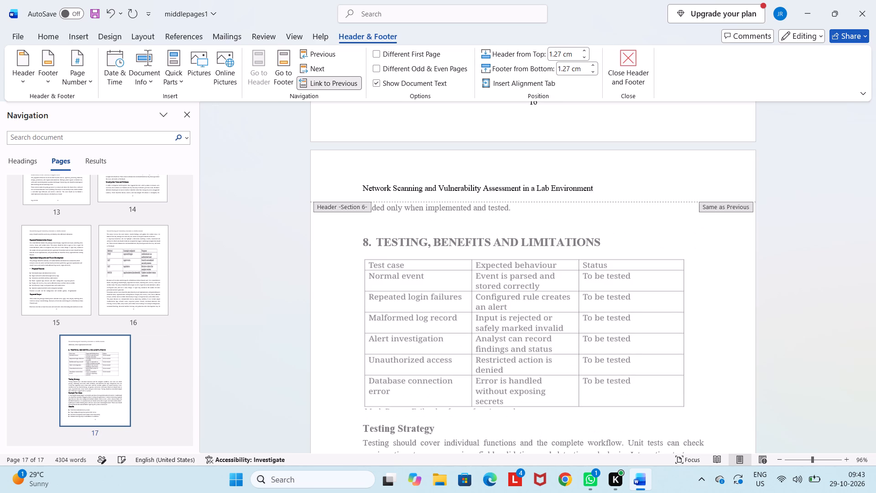
pyautogui.scroll(-9, 371, 178)
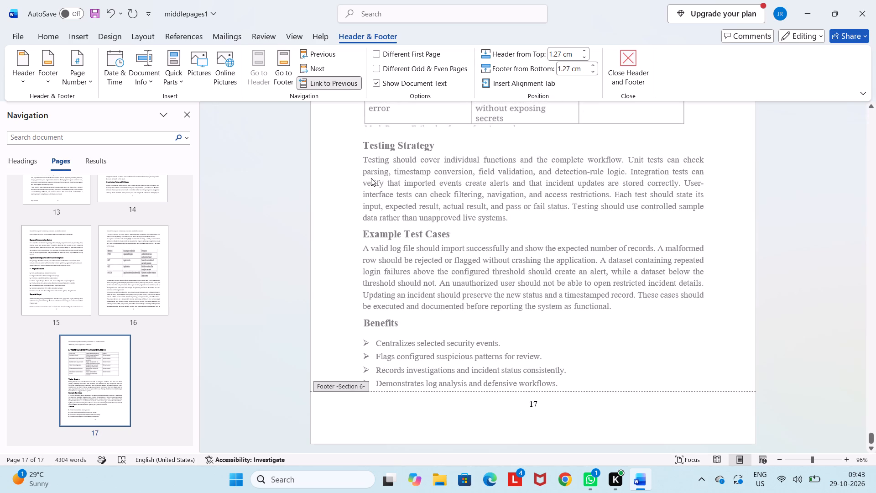
pyautogui.doubleClick(308, 283)
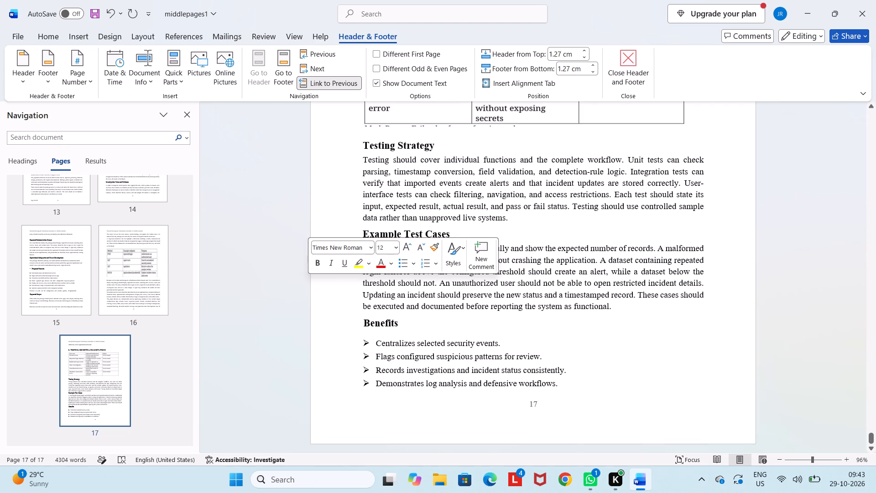
pyautogui.click(586, 371)
# Remove "may be added only when implemented and tested." from the paragraph spanning pages 16 and 17, ending it with "data Ingestion.".
pyautogui.scroll(-1, 586, 371)
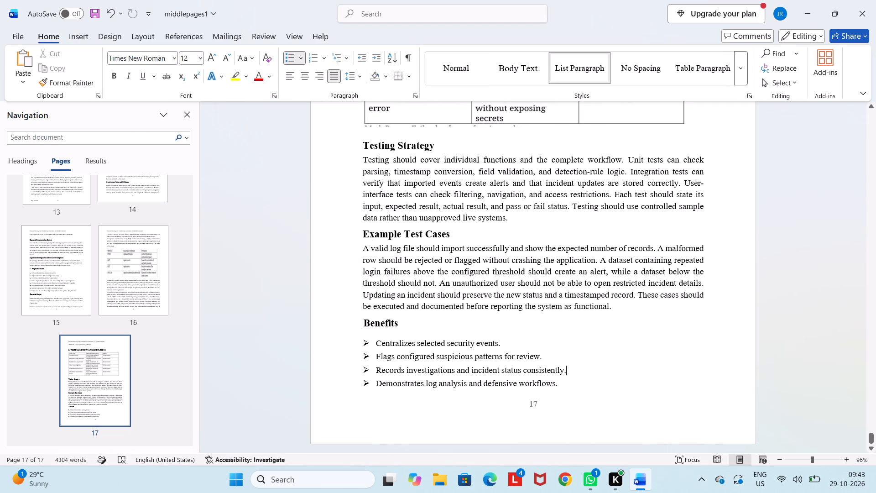
pyautogui.scroll(-2, 586, 371)
pyautogui.scroll(2, 586, 371)
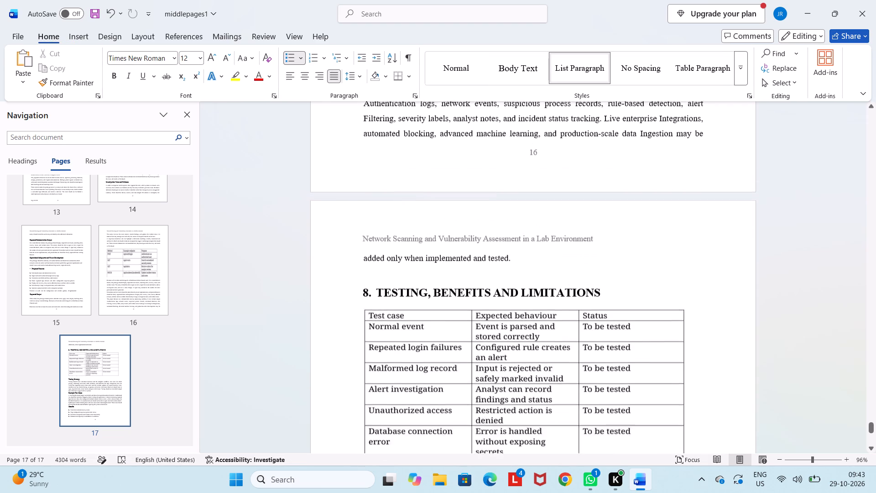
pyautogui.scroll(2, 586, 371)
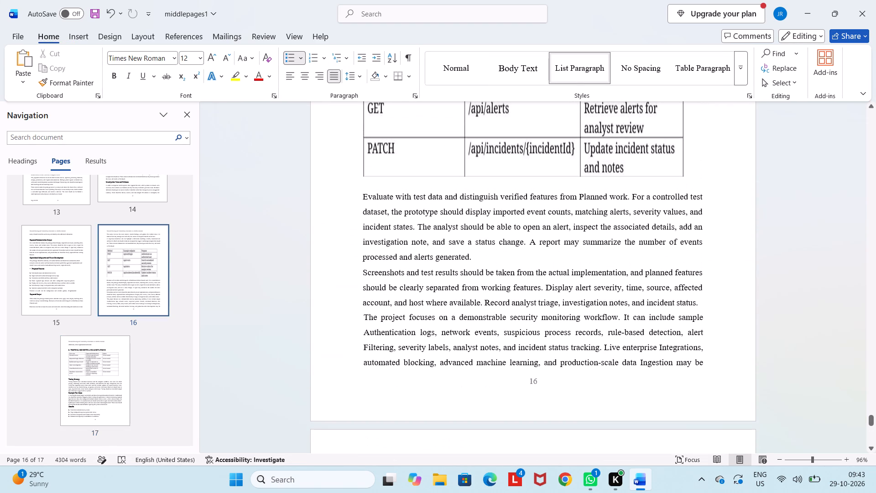
pyautogui.scroll(-2, 586, 365)
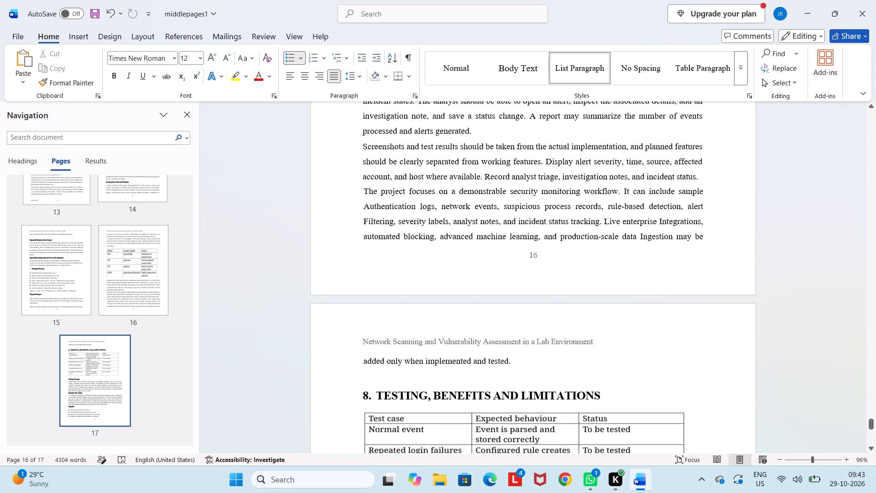
pyautogui.moveTo(527, 364); pyautogui.dragTo(380, 344)
pyautogui.press('BackSpace')
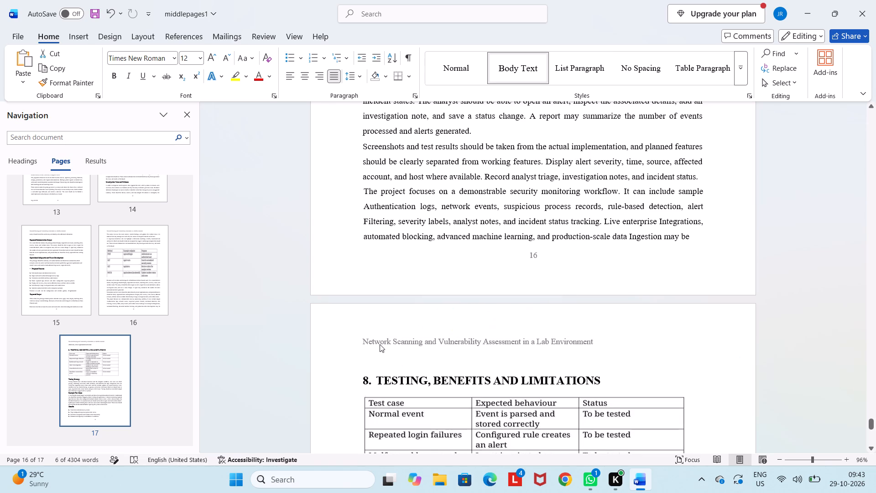
pyautogui.press('BackSpace')
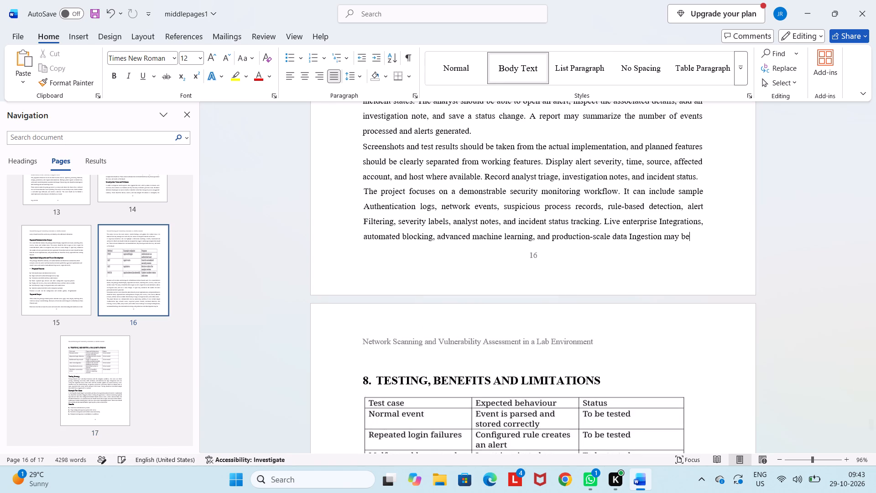
pyautogui.press('BackSpace')
pyautogui.press('BackSpace')
pyautogui.press('BackSpace')
pyautogui.press('BackSpace')
pyautogui.press('BackSpace')
pyautogui.press('BackSpace')
pyautogui.press('BackSpace')
pyautogui.press('.')
# Save the document.
pyautogui.hotkey('ctrl', 's')
pyautogui.hotkey('ctrl', 's')
pyautogui.hotkey('ctrl', 's')
# Examine the layout of pages 16 and 17, followed by the content, headers and footers of pages 1 to 4.
pyautogui.scroll(-2, 382, 341)
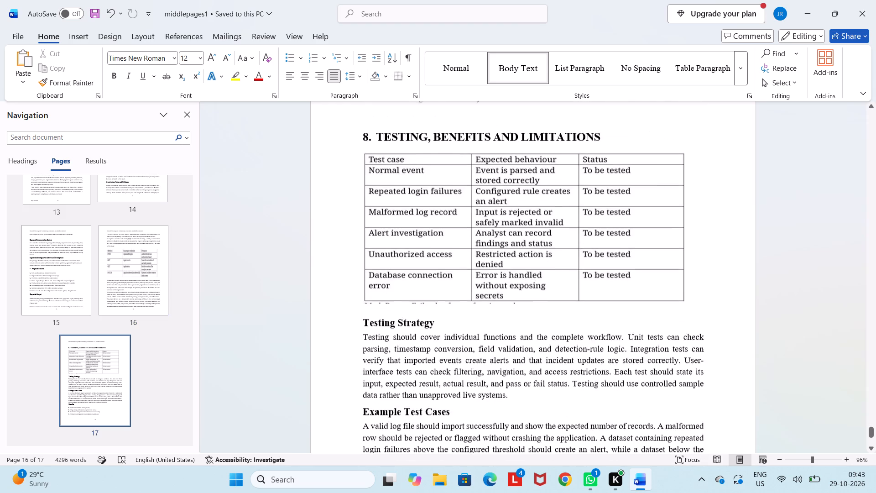
pyautogui.scroll(-9, 382, 341)
pyautogui.scroll(6, 382, 341)
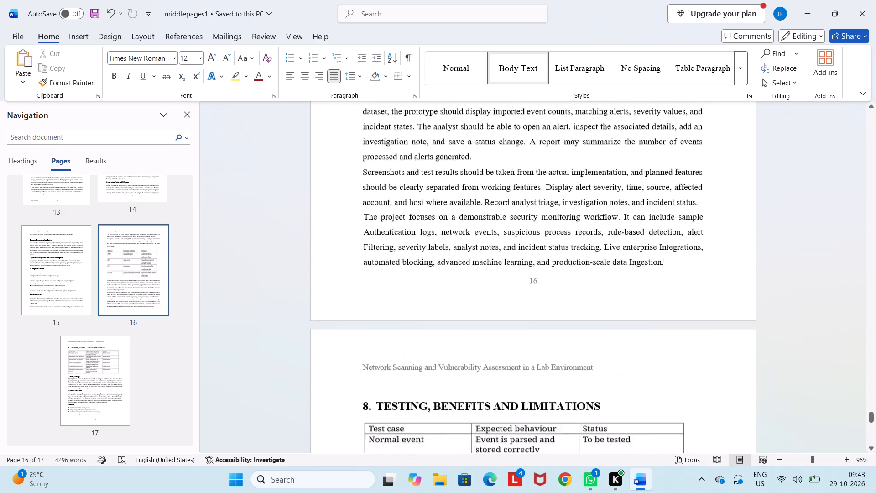
pyautogui.scroll(15, 382, 341)
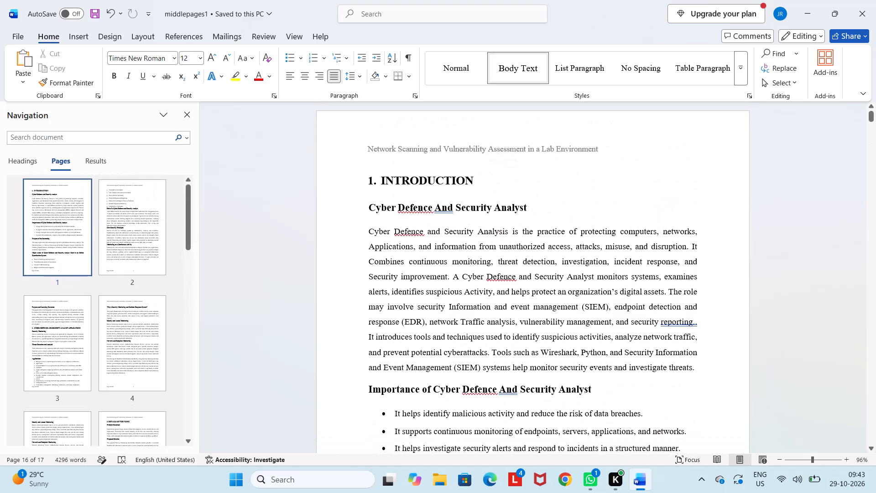
pyautogui.scroll(-2, 382, 341)
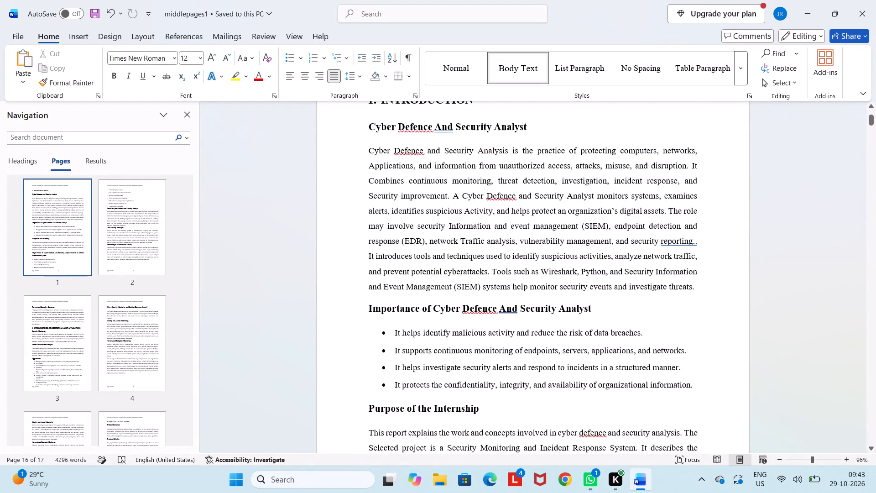
pyautogui.scroll(-5, 382, 341)
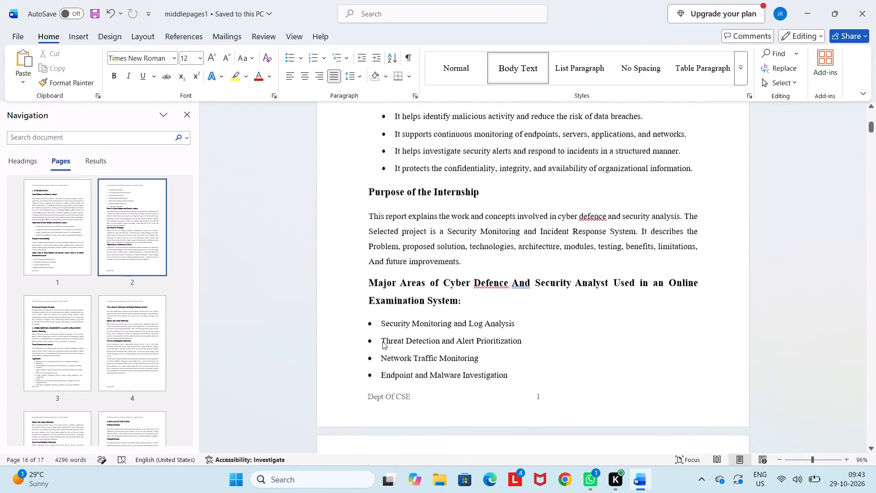
pyautogui.scroll(-4, 382, 341)
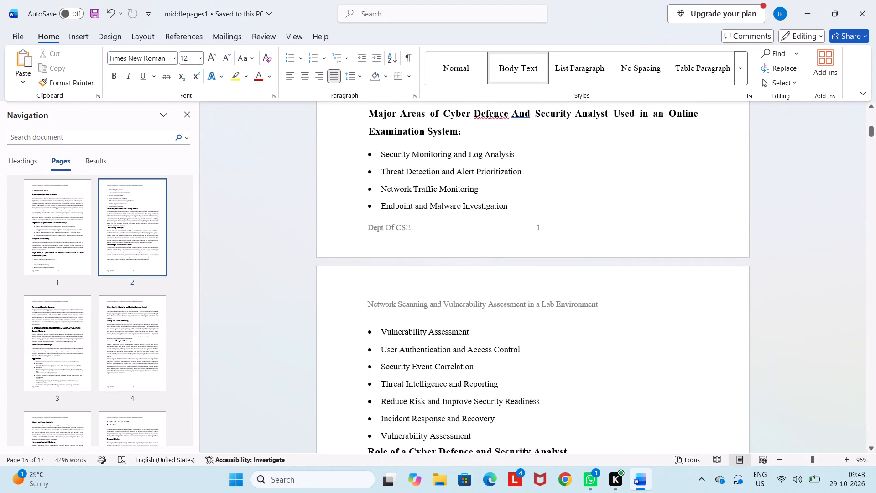
pyautogui.scroll(-6, 382, 341)
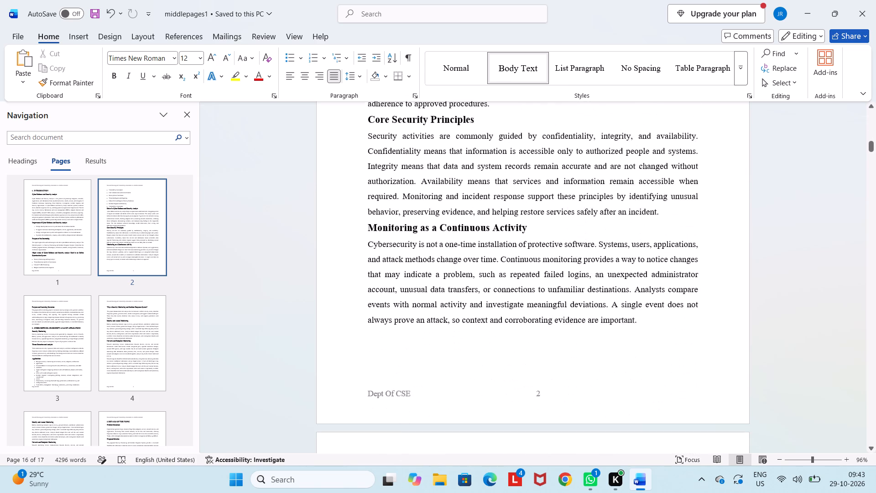
pyautogui.scroll(-4, 382, 341)
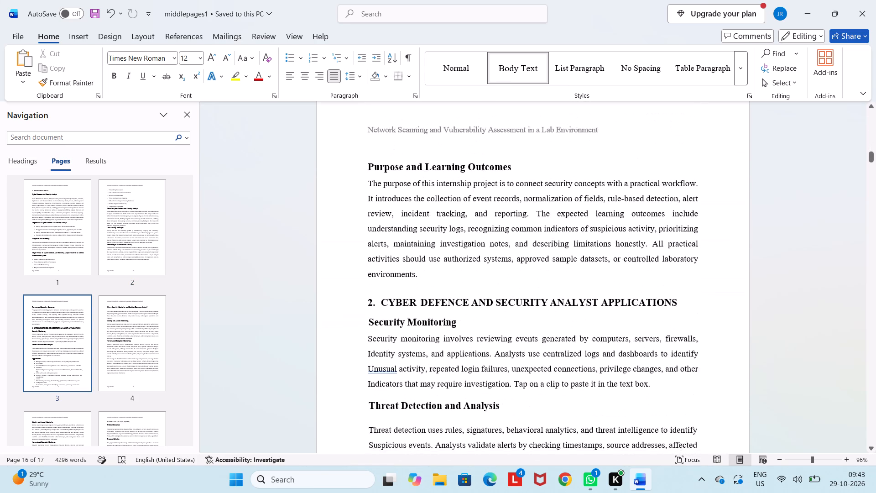
pyautogui.scroll(-2, 382, 341)
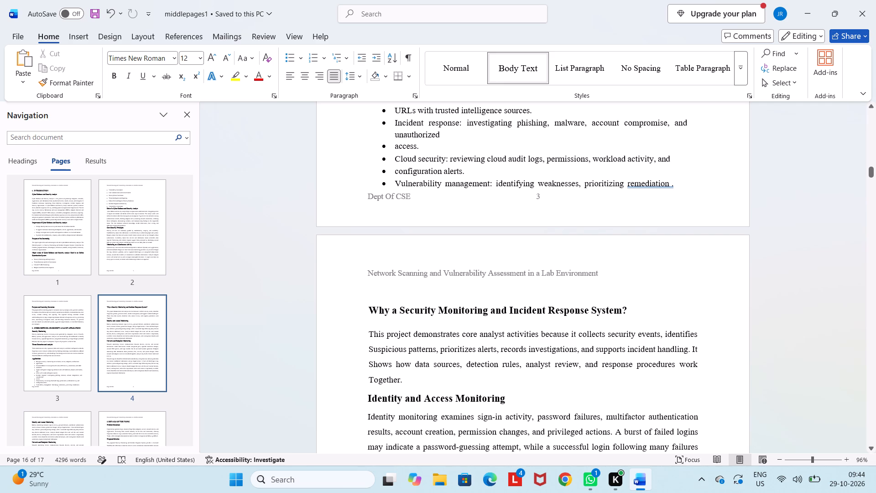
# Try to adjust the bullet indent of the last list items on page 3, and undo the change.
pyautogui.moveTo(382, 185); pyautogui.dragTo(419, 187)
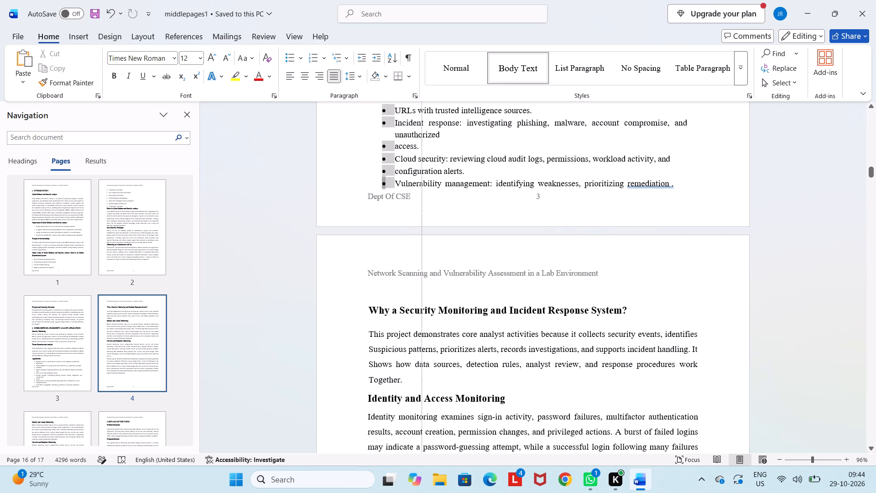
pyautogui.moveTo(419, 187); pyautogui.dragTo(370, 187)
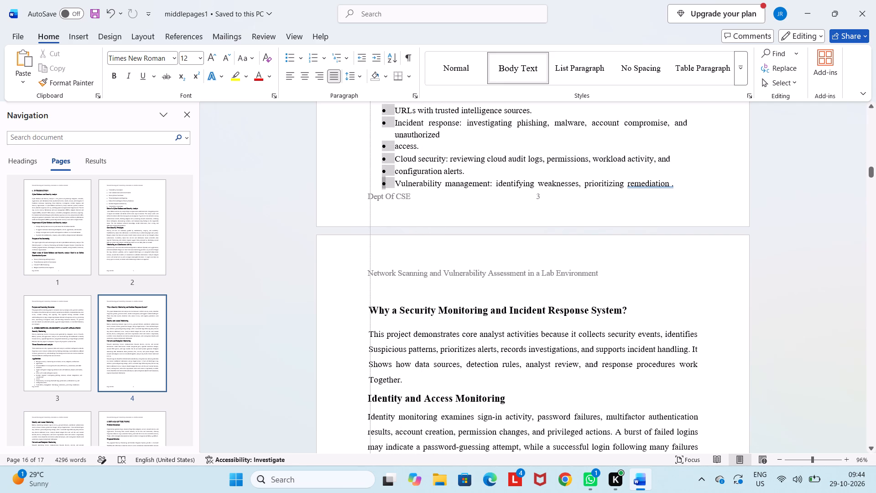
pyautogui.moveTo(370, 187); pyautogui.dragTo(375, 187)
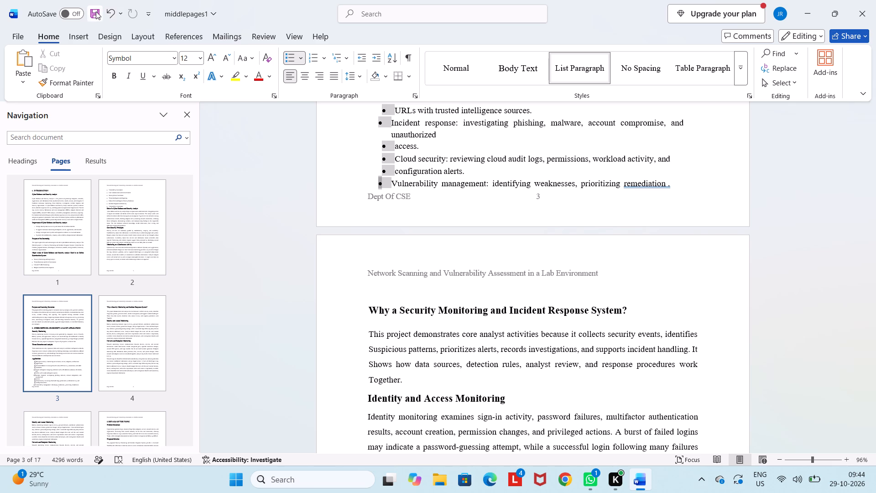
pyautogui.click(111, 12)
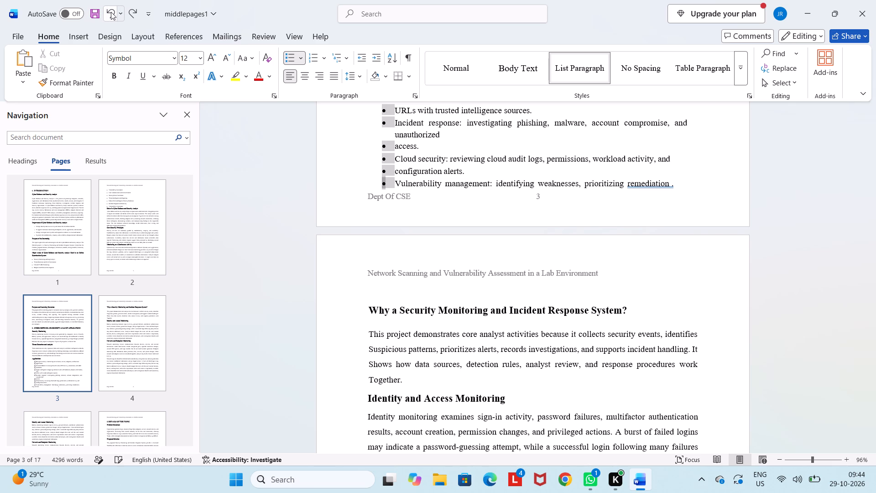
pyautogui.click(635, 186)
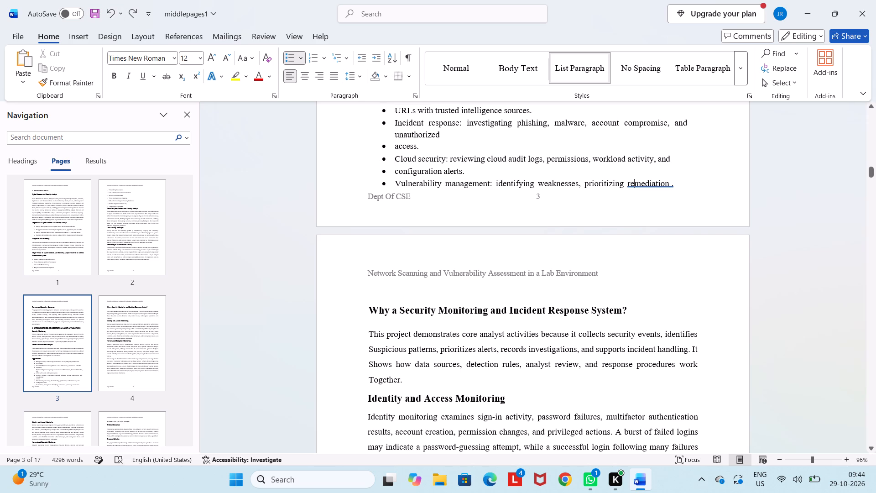
# Remove the separate "access." bullet on page 3 and end the Incident response item with "unauthorized access.".
pyautogui.click(438, 147)
pyautogui.press('BackSpace')
pyautogui.press('BackSpace')
pyautogui.press('BackSpace')
pyautogui.press('BackSpace')
pyautogui.press('BackSpace')
pyautogui.press('BackSpace')
pyautogui.press('BackSpace')
pyautogui.press('BackSpace')
pyautogui.press('BackSpace')
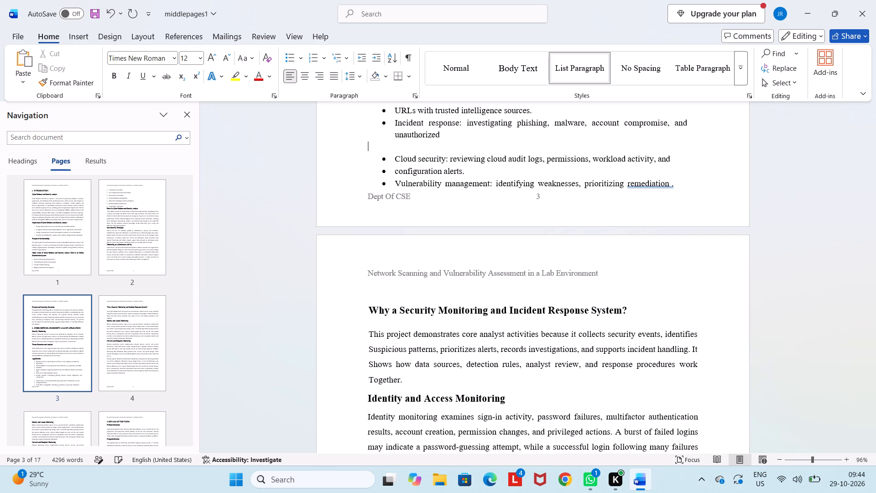
pyautogui.press('BackSpace')
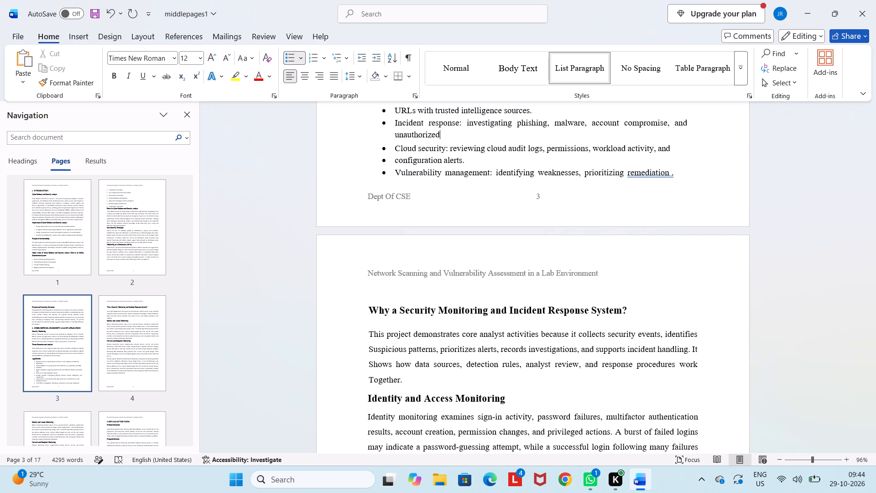
pyautogui.press('space')
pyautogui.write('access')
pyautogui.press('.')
# Remove the question mark from the page 4 heading "Why a Security Monitoring and Incident Response System".
pyautogui.scroll(-1, 438, 147)
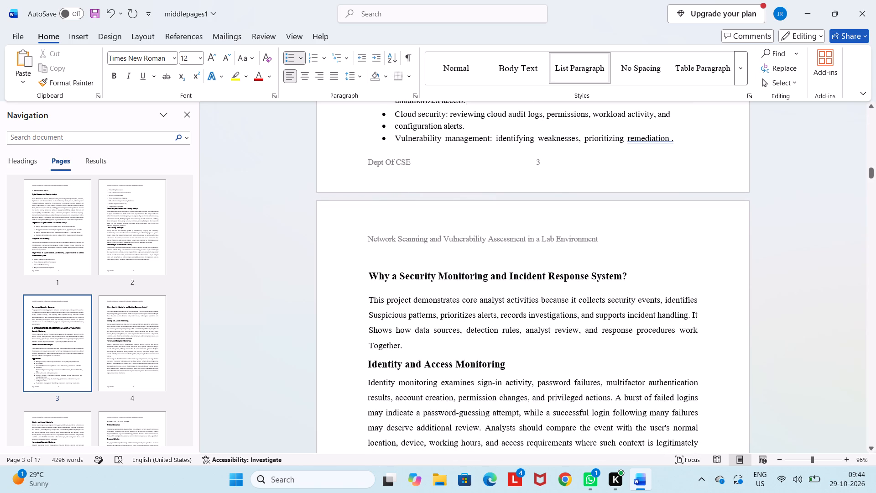
pyautogui.scroll(-3, 438, 147)
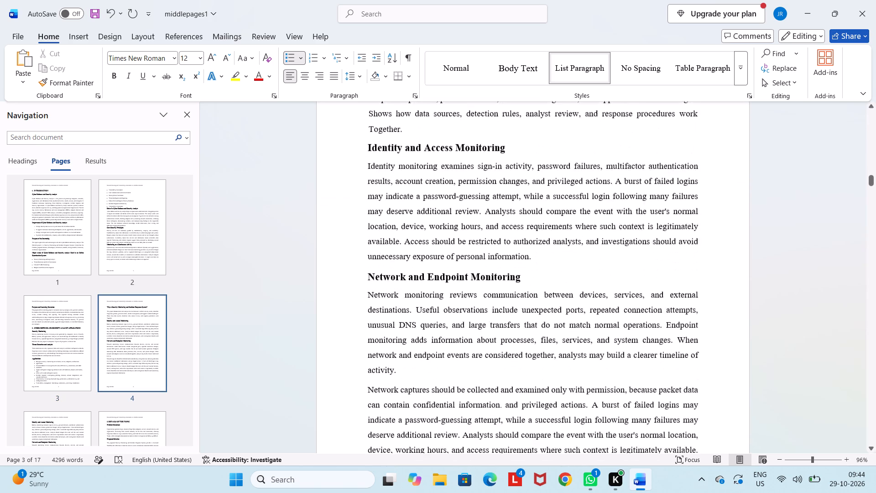
pyautogui.scroll(-3, 438, 147)
pyautogui.scroll(1, 438, 147)
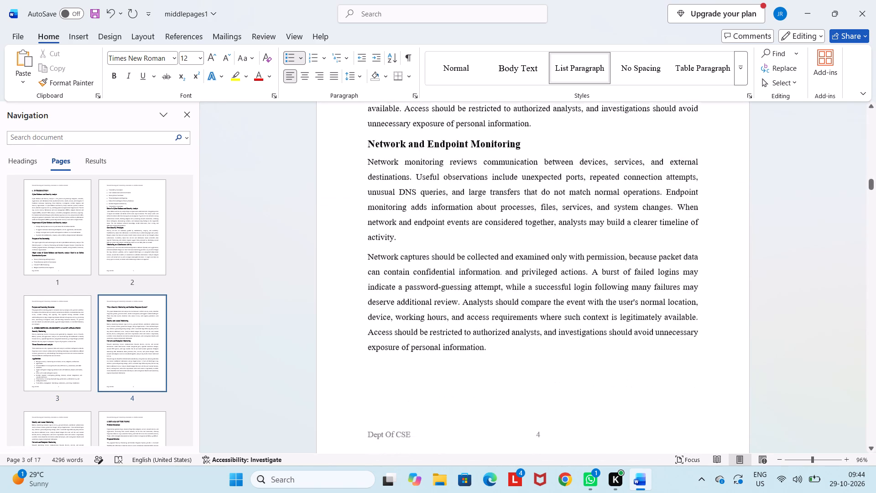
pyautogui.scroll(1, 438, 147)
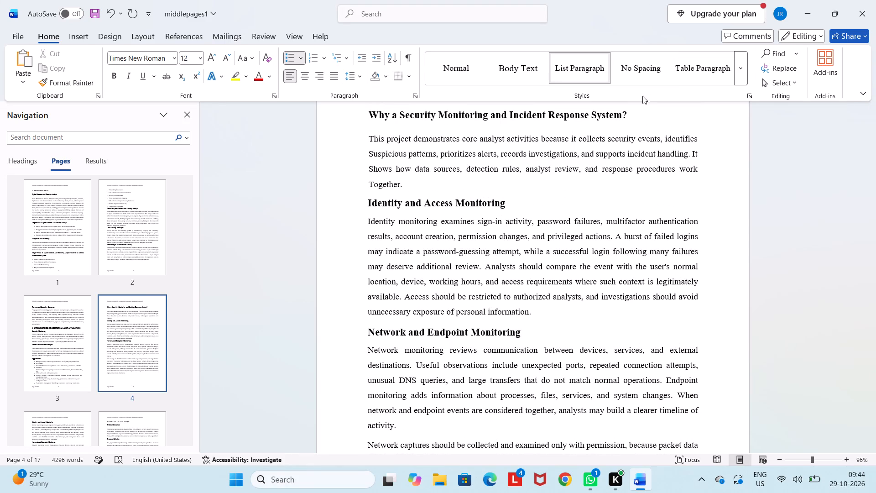
pyautogui.click(631, 112)
pyautogui.press('BackSpace')
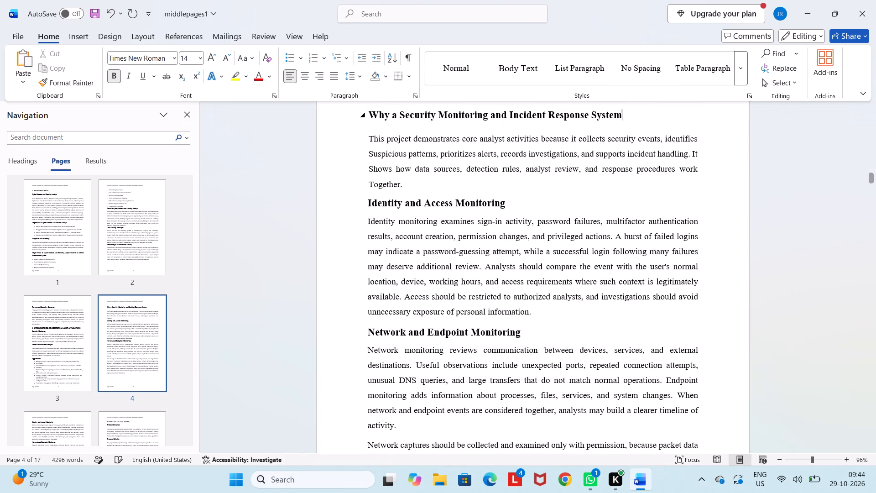
# Examine the text, headings, bullet lists, headers and footers from page 4 through the start of page 7.
pyautogui.scroll(-4, 631, 112)
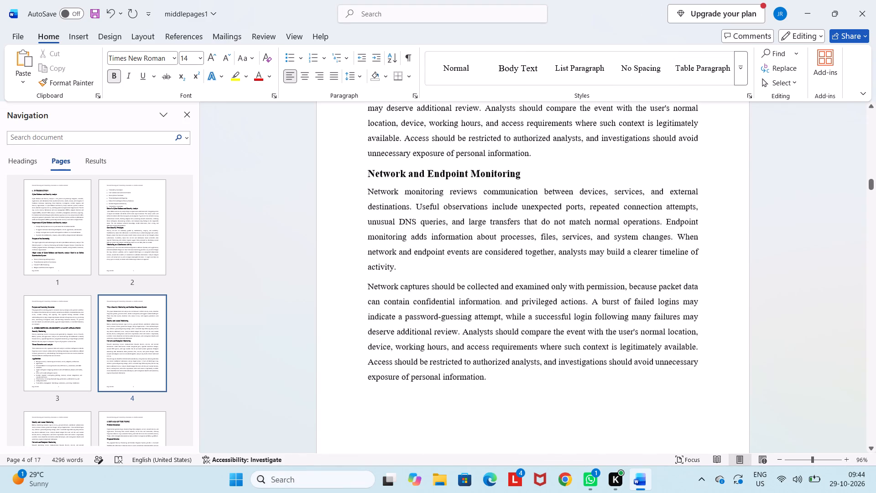
pyautogui.scroll(-4, 631, 112)
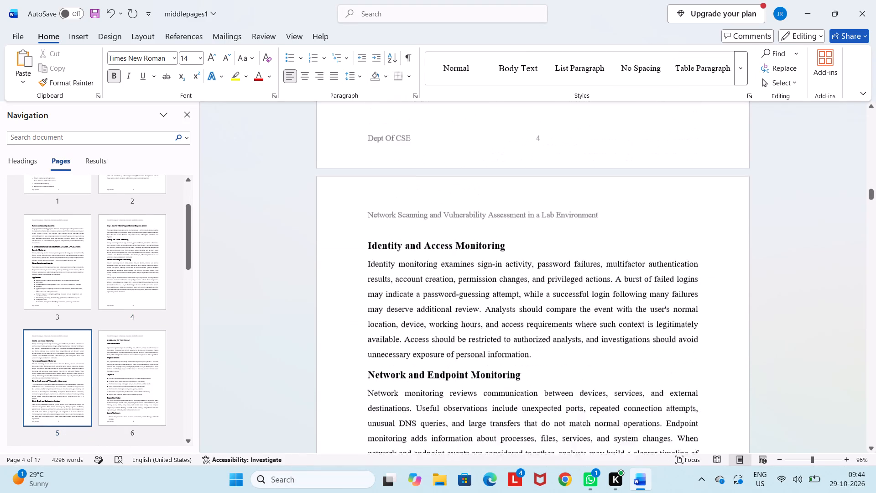
pyautogui.scroll(-4, 631, 112)
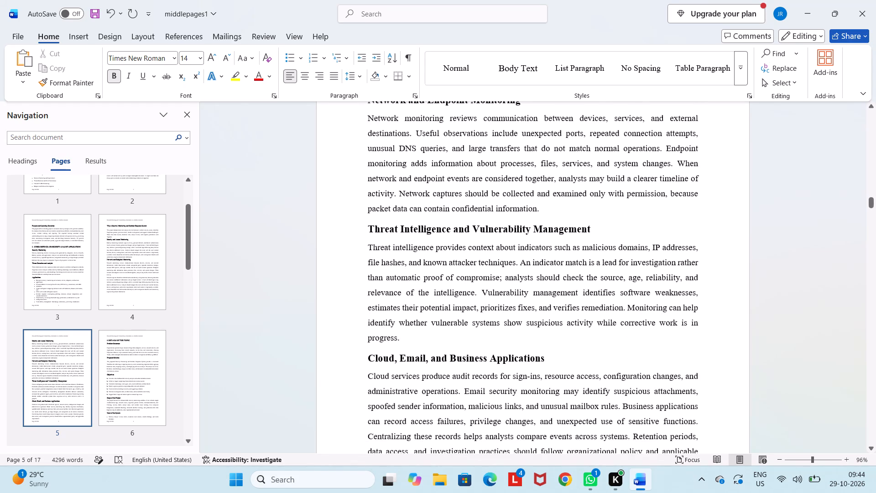
pyautogui.scroll(-3, 631, 112)
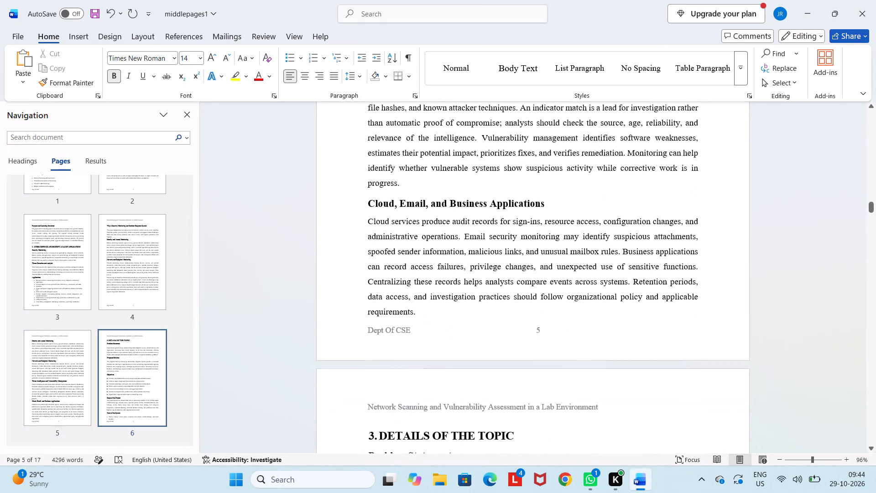
pyautogui.scroll(-1, 631, 112)
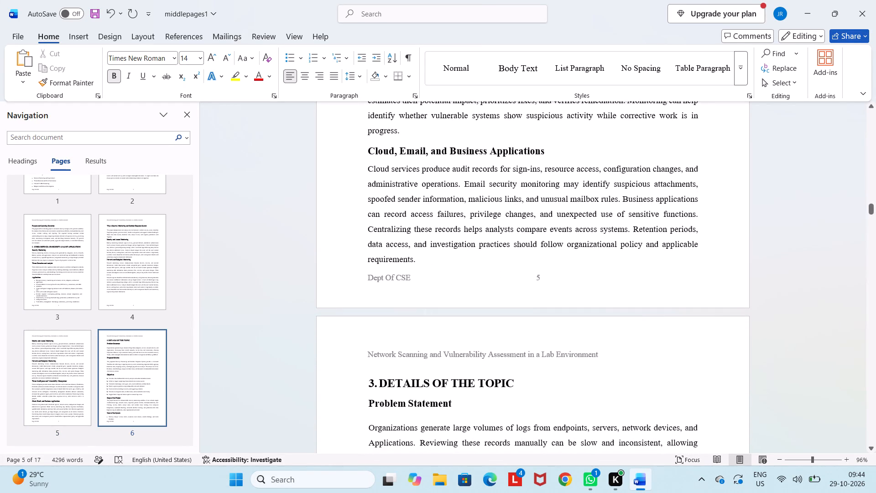
pyautogui.scroll(3, 631, 112)
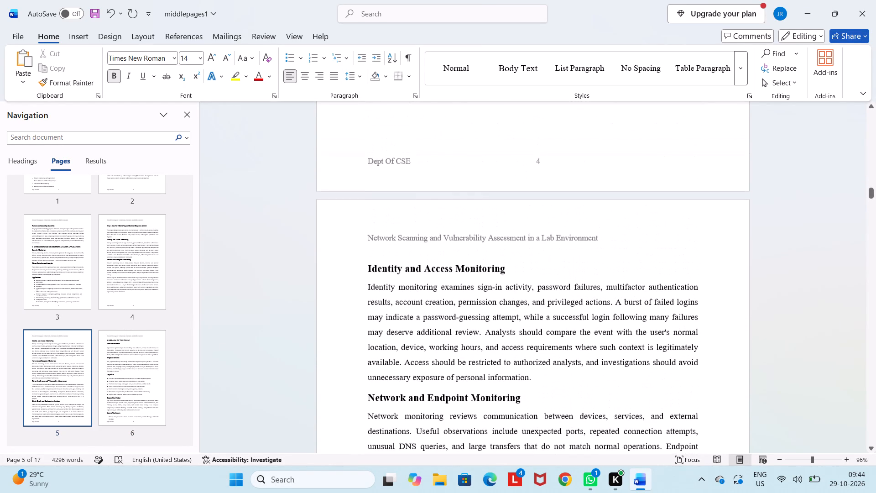
pyautogui.scroll(-2, 631, 112)
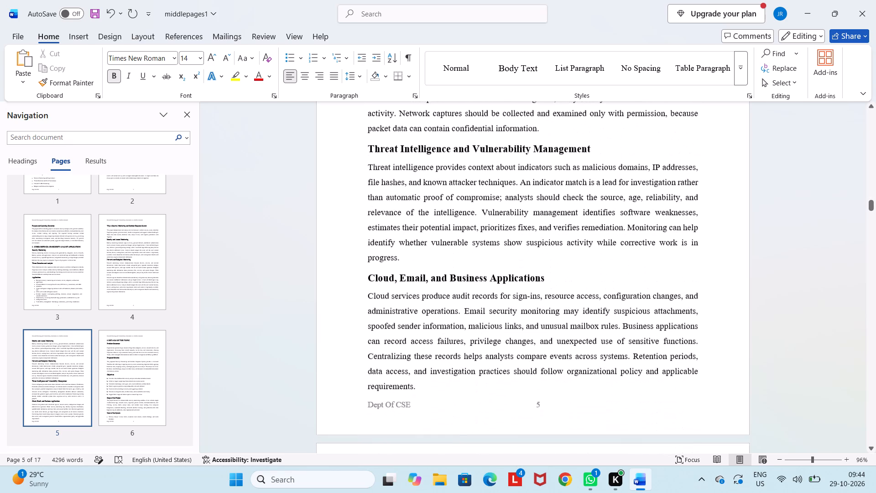
pyautogui.scroll(-3, 631, 112)
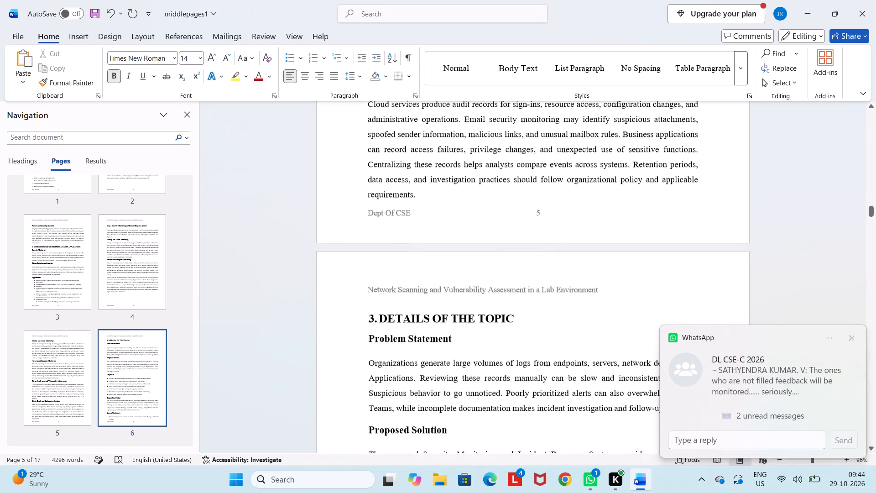
pyautogui.scroll(-1, 631, 112)
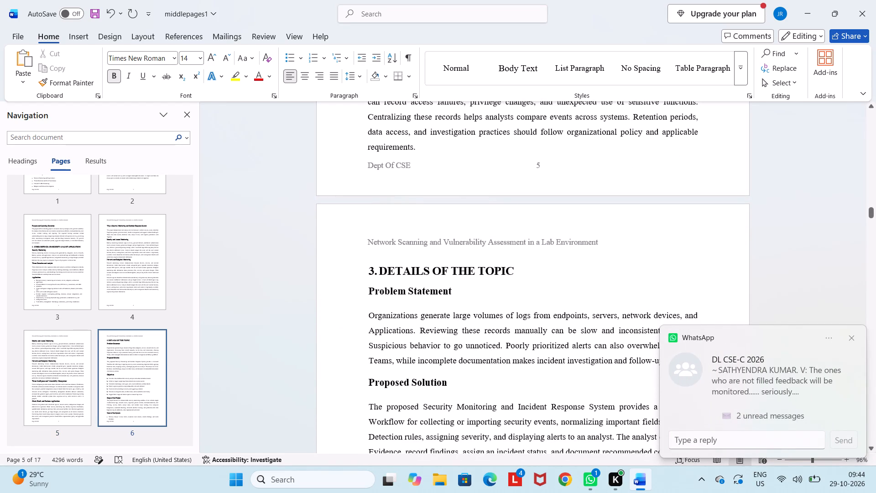
pyautogui.scroll(-3, 631, 112)
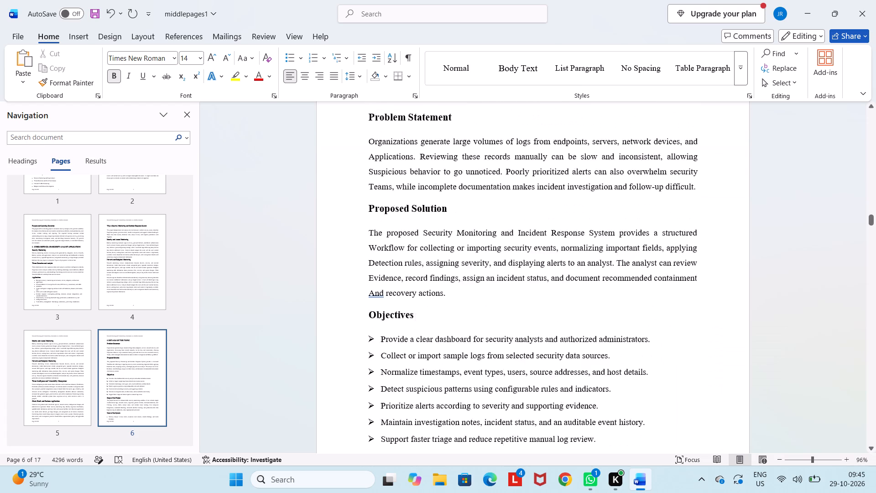
pyautogui.scroll(-3, 631, 112)
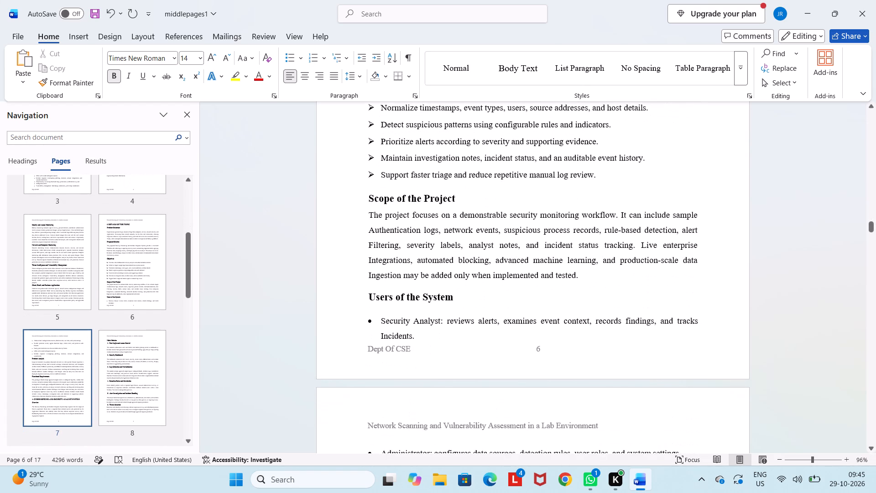
pyautogui.scroll(-2, 631, 112)
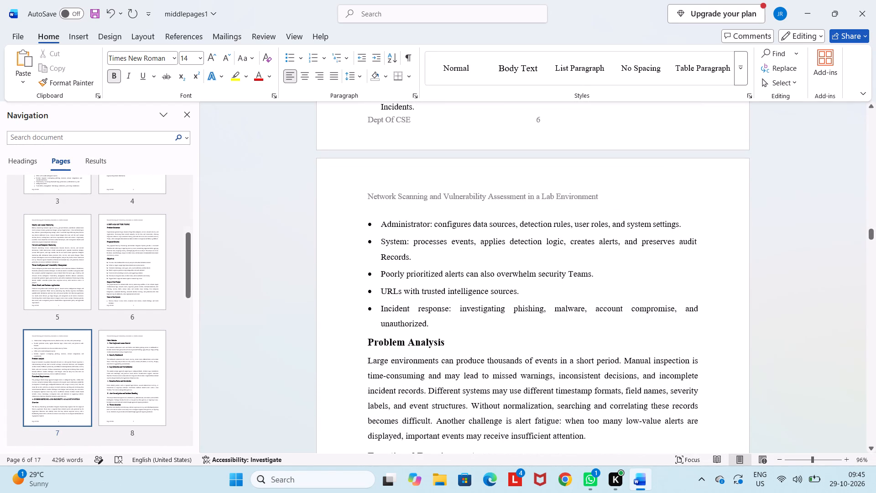
# Delete the sentence from "Live enterprise Integrations" to "implemented and tested." at the end of the Scope of the Project paragraph on page 6.
pyautogui.scroll(-2, 631, 112)
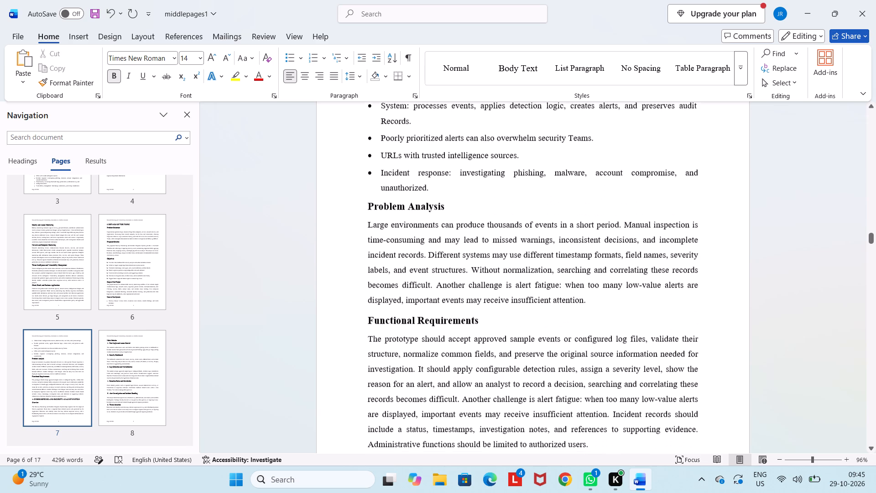
pyautogui.scroll(-2, 631, 112)
pyautogui.scroll(1, 631, 112)
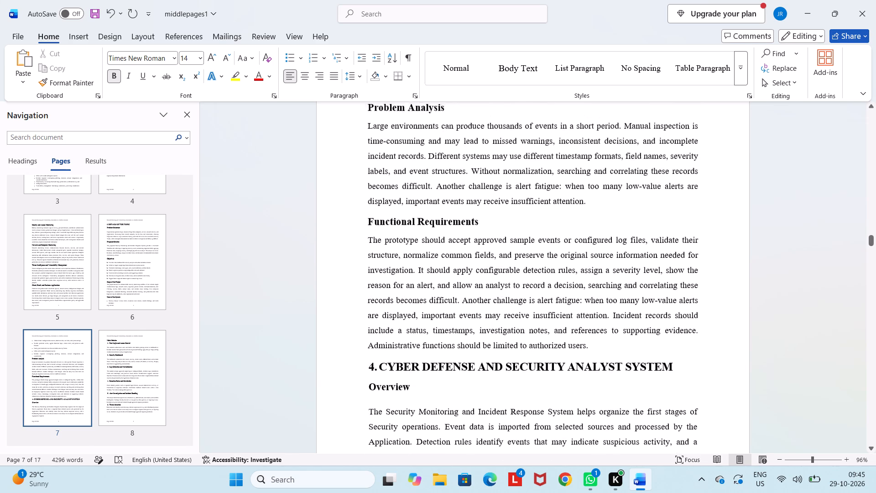
pyautogui.scroll(1, 631, 112)
pyautogui.scroll(-1, 631, 112)
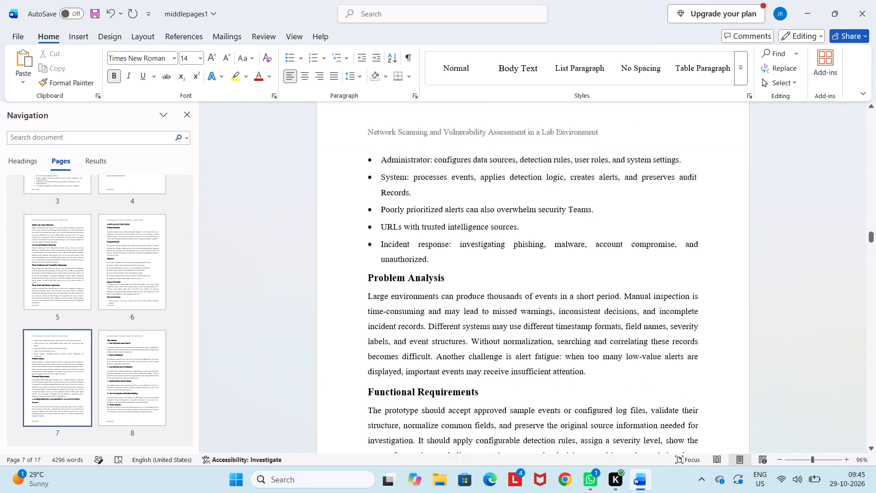
pyautogui.scroll(-1, 631, 112)
pyautogui.scroll(3, 631, 112)
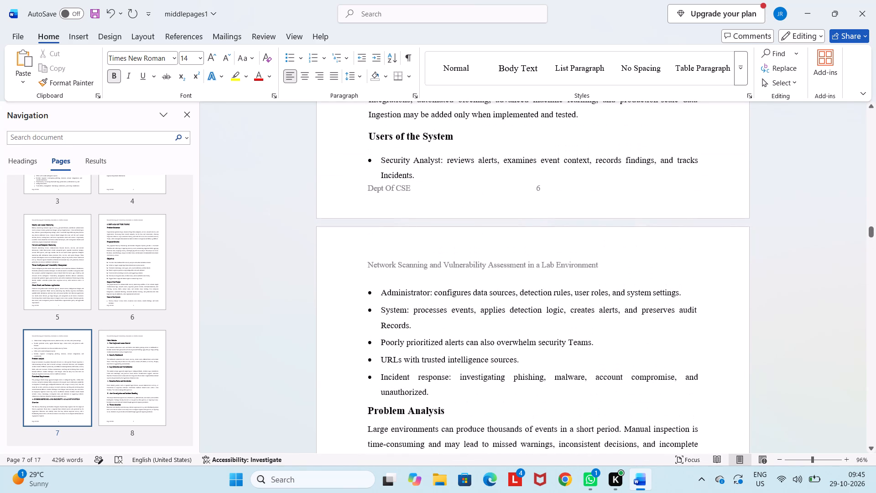
pyautogui.scroll(2, 631, 112)
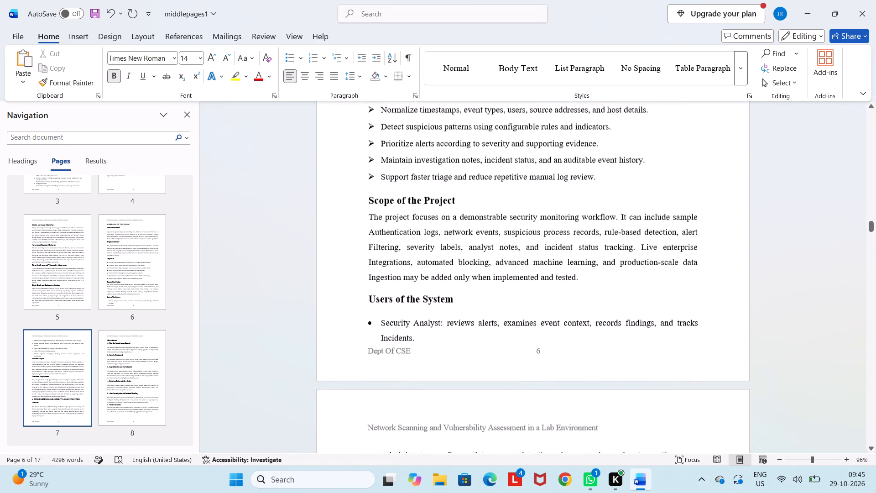
pyautogui.scroll(1, 631, 112)
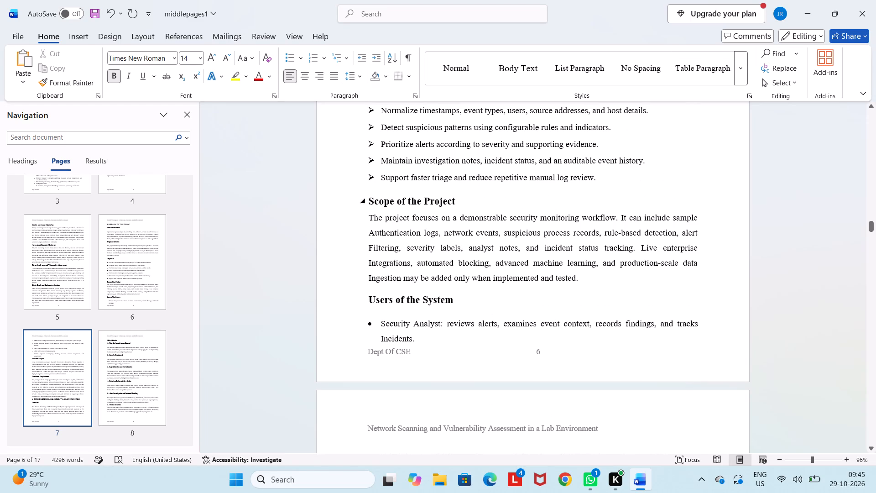
pyautogui.moveTo(639, 247); pyautogui.dragTo(647, 279)
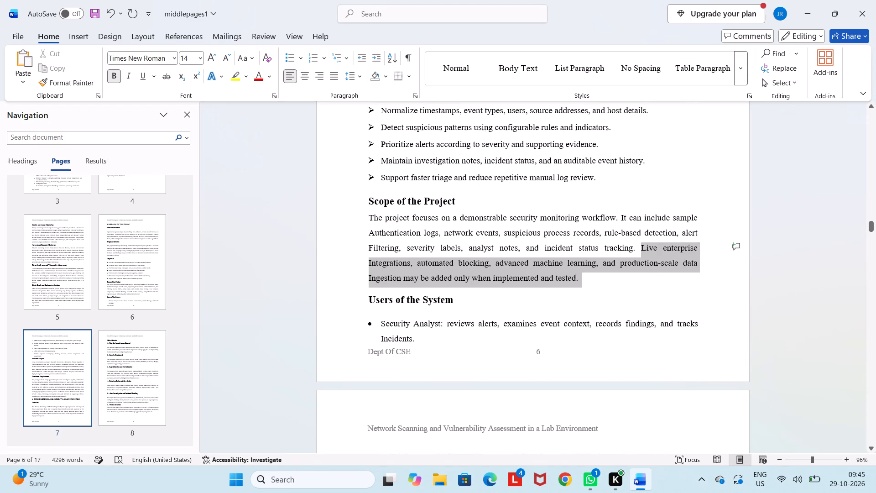
pyautogui.moveTo(647, 279); pyautogui.dragTo(647, 287)
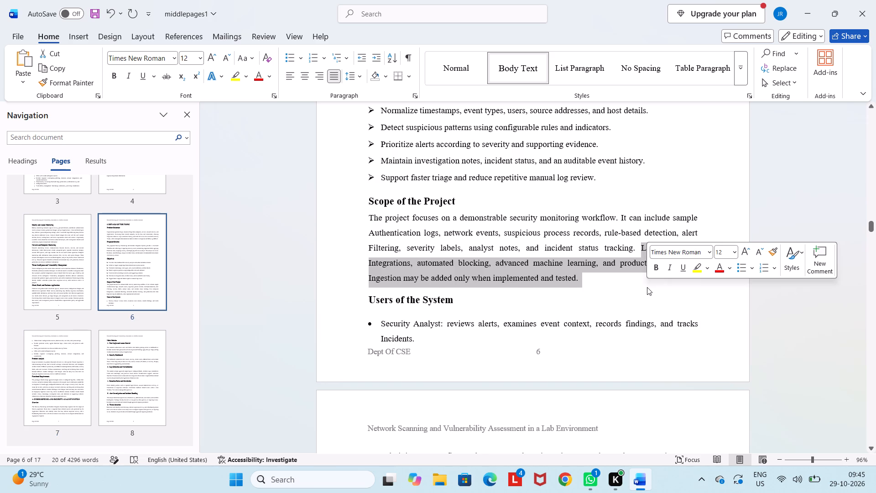
pyautogui.press('BackSpace')
# Save the document.
pyautogui.hotkey('ctrl', 's')
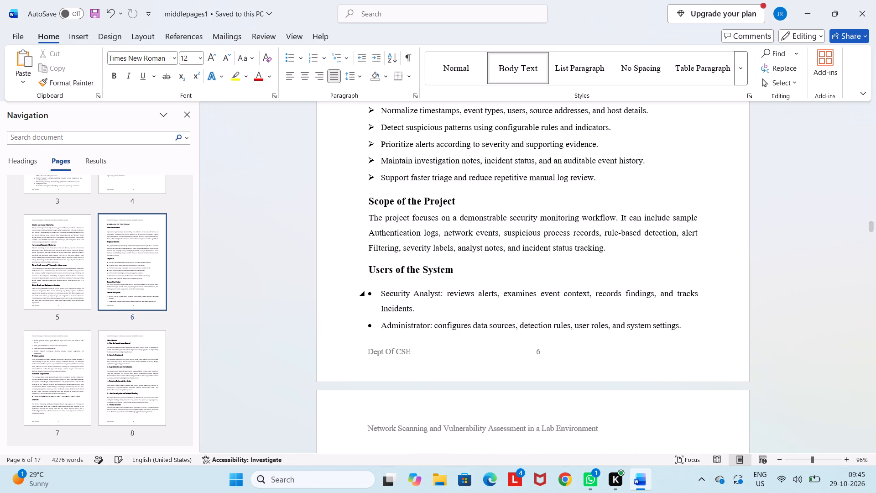
pyautogui.hotkey('ctrl', 's')
pyautogui.hotkey('ctrl', 's')
# Examine the layout, page breaks, headers and footers from page 7 through page 14.
pyautogui.scroll(-4, 647, 287)
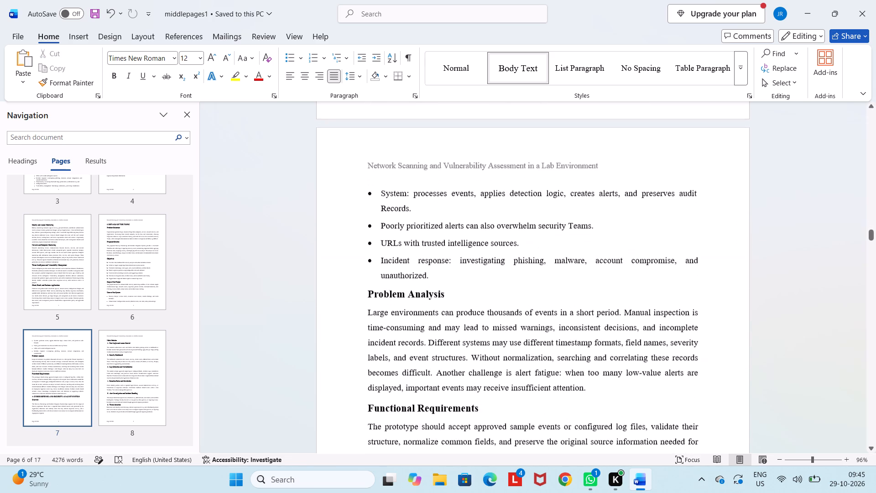
pyautogui.scroll(-4, 647, 287)
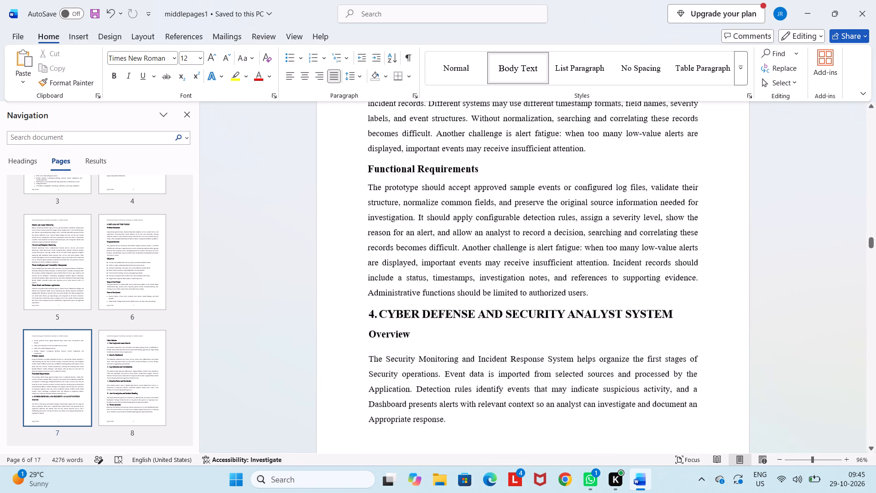
pyautogui.scroll(-6, 647, 287)
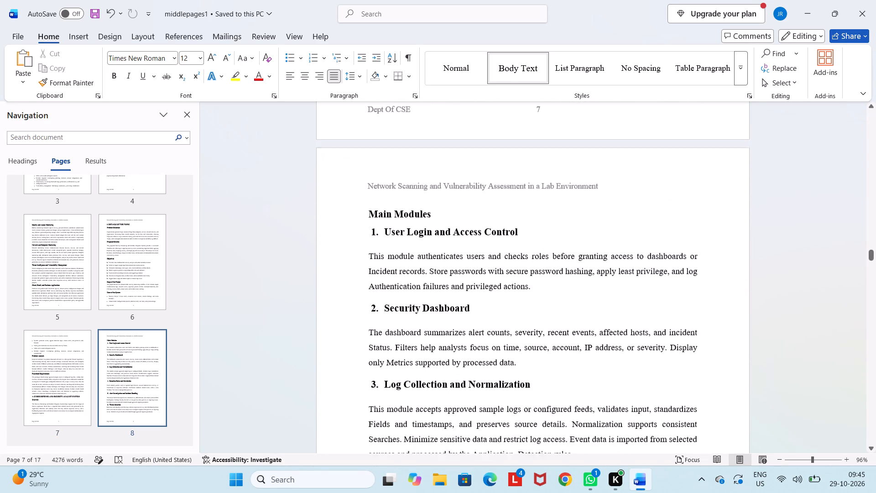
pyautogui.scroll(-4, 647, 287)
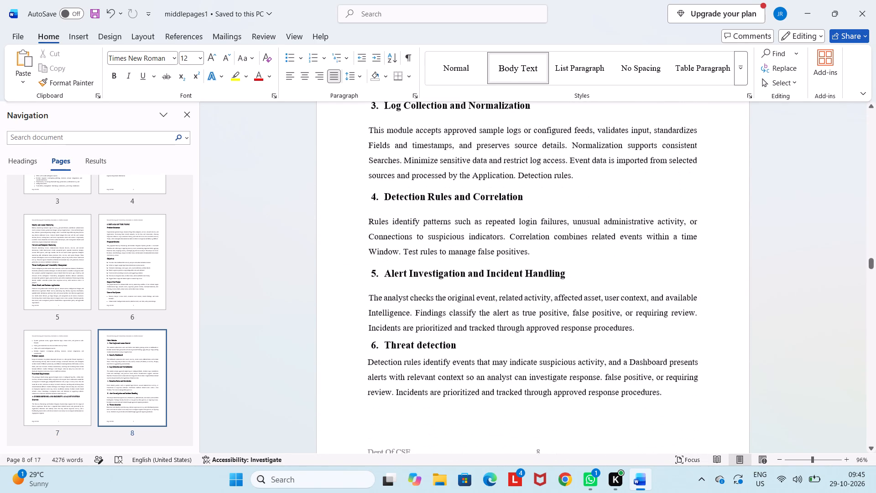
pyautogui.scroll(-3, 647, 287)
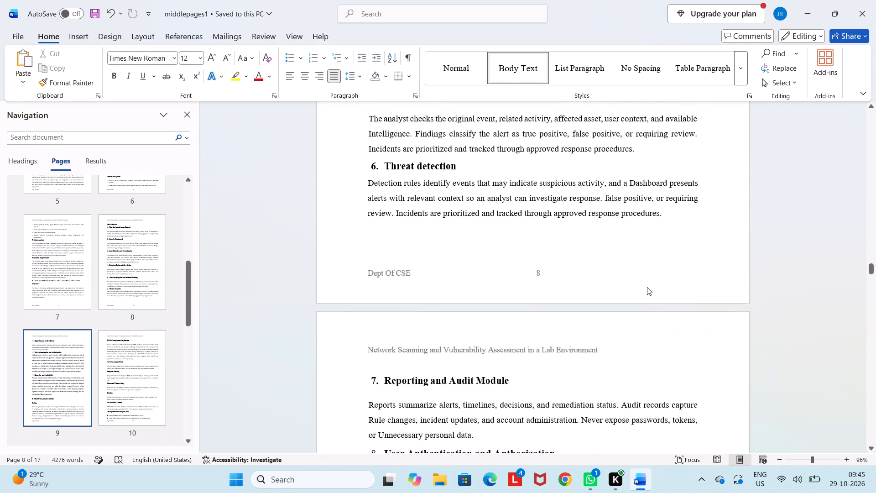
pyautogui.scroll(-3, 647, 287)
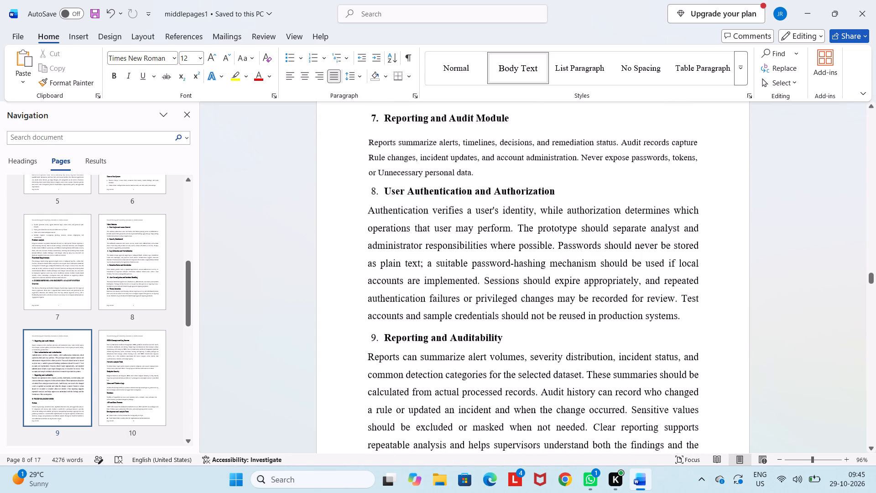
pyautogui.scroll(-5, 647, 287)
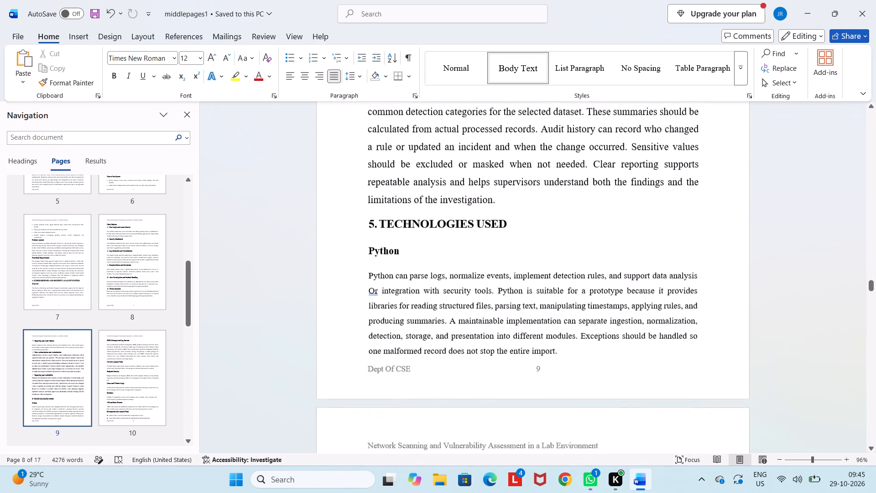
pyautogui.scroll(-4, 647, 287)
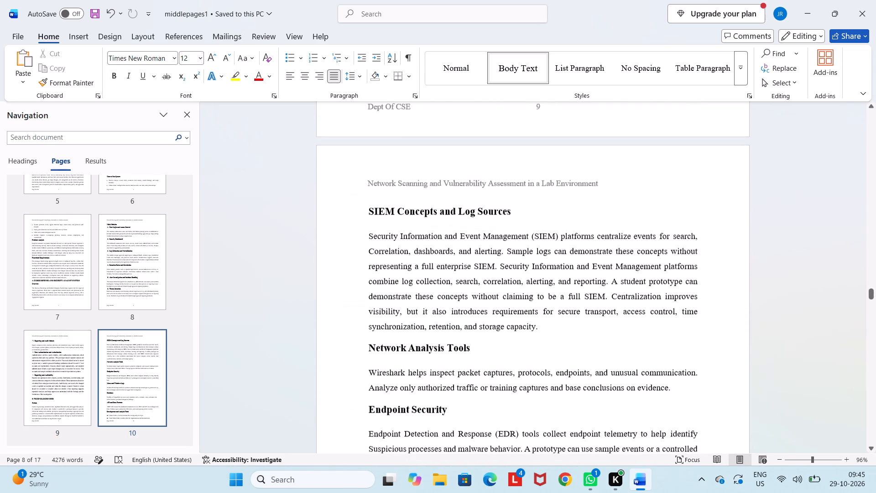
pyautogui.scroll(-6, 647, 287)
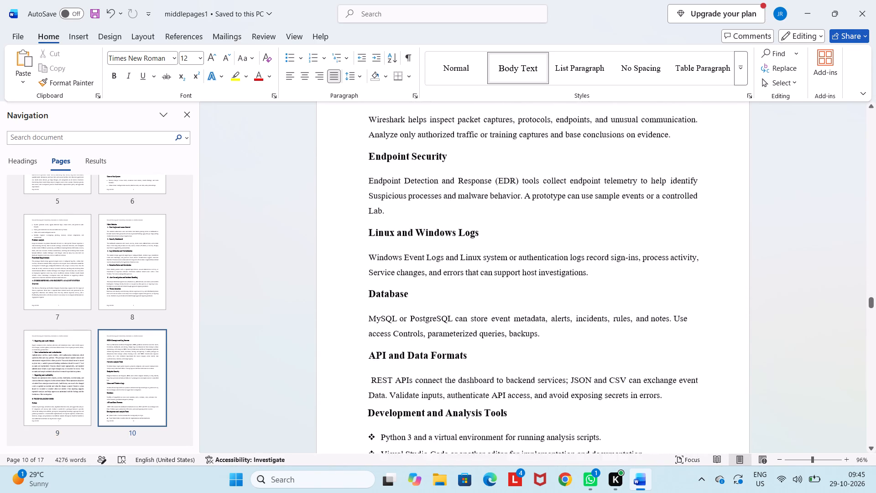
pyautogui.scroll(-3, 647, 287)
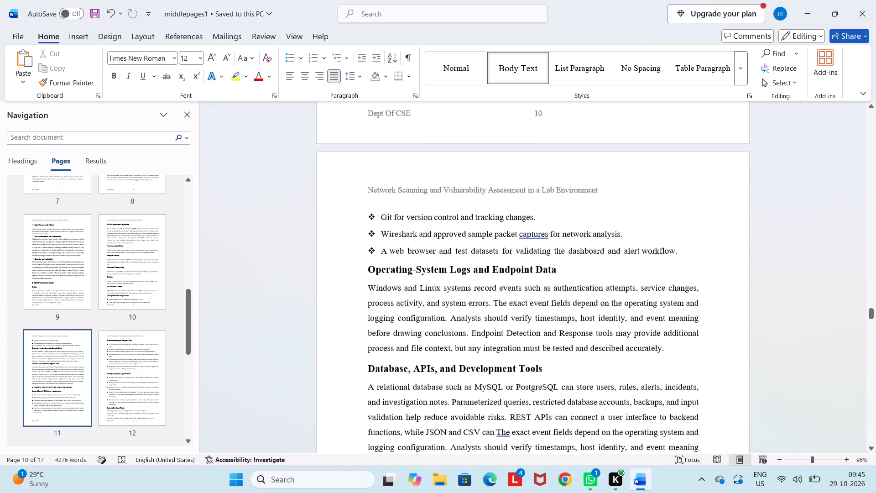
pyautogui.scroll(-5, 647, 287)
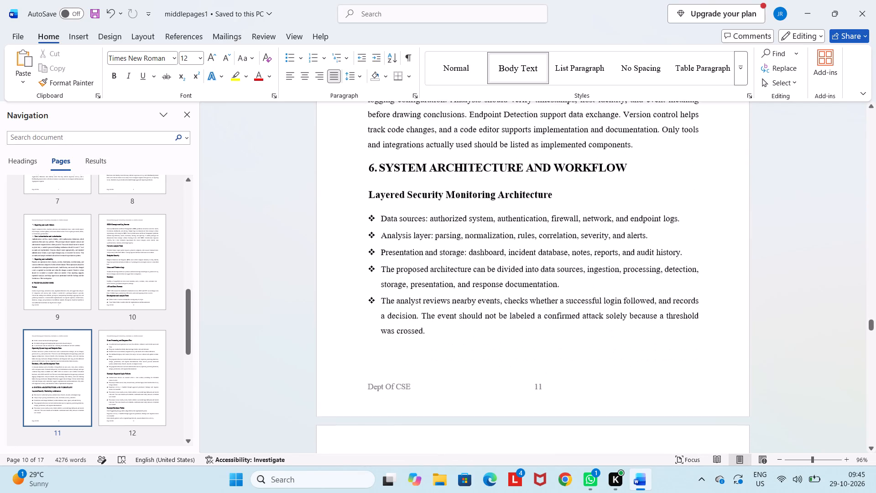
pyautogui.scroll(-5, 647, 287)
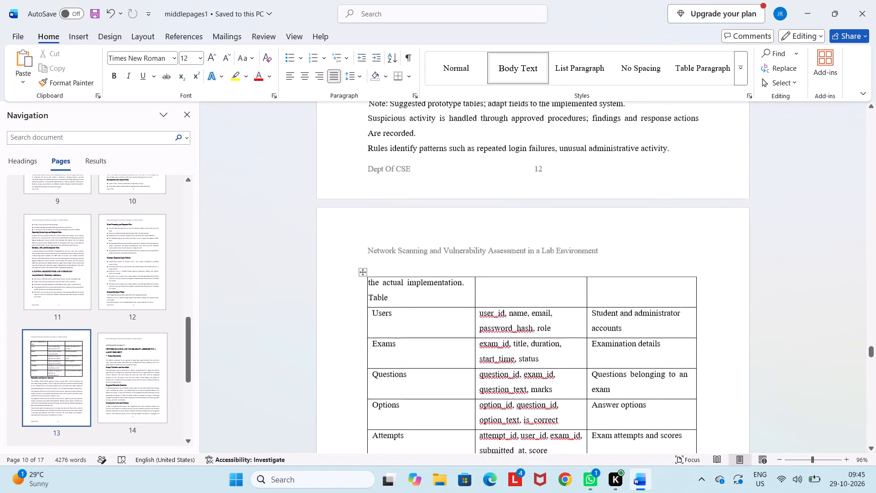
pyautogui.scroll(-4, 647, 287)
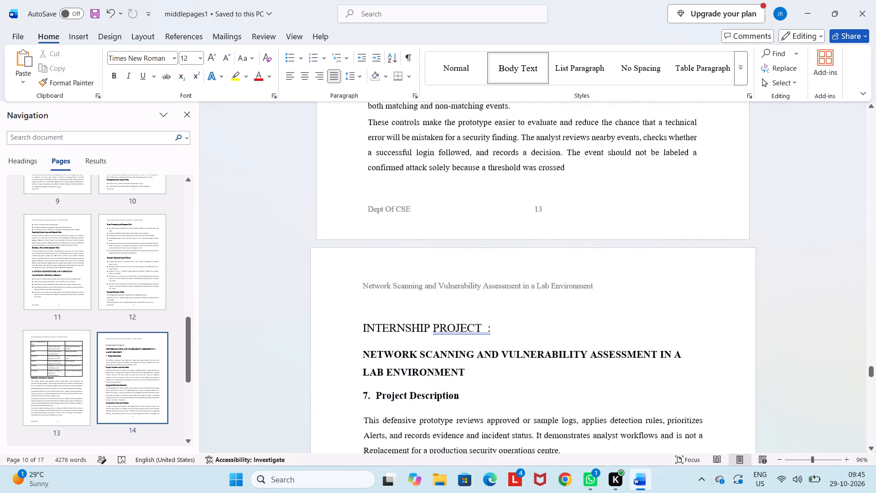
pyautogui.scroll(-4, 647, 287)
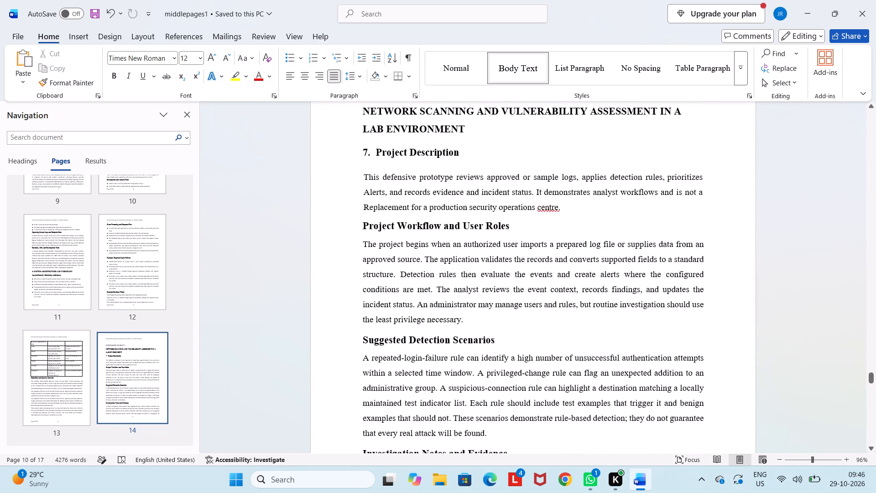
pyautogui.scroll(-3, 647, 287)
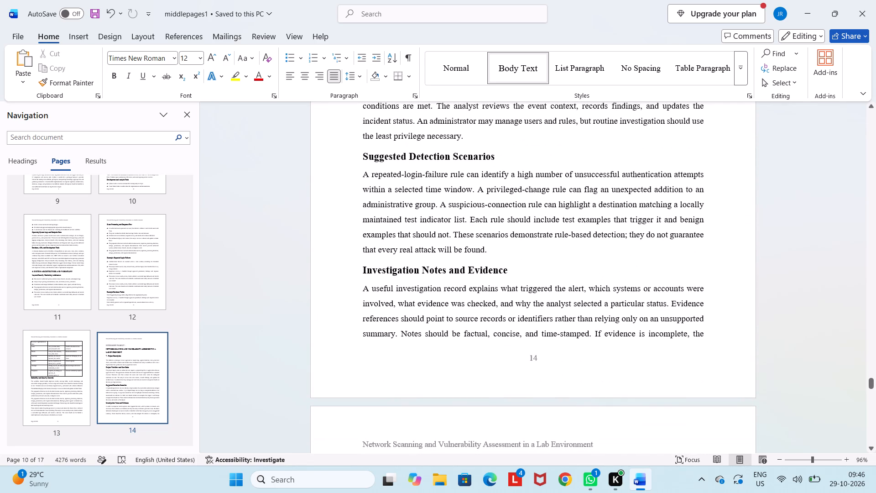
pyautogui.scroll(4, 647, 287)
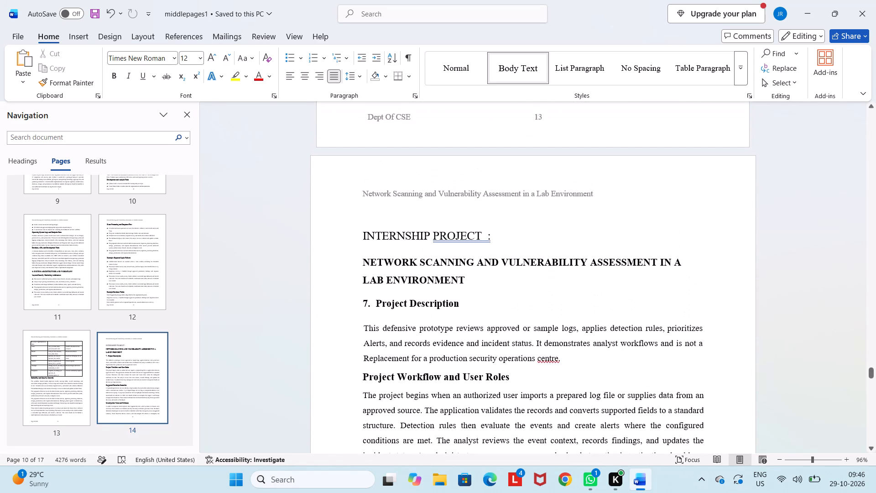
# Add "Dept Of CSE" on the empty line below the page number in the Section 6 footer on page 14.
pyautogui.click(620, 191)
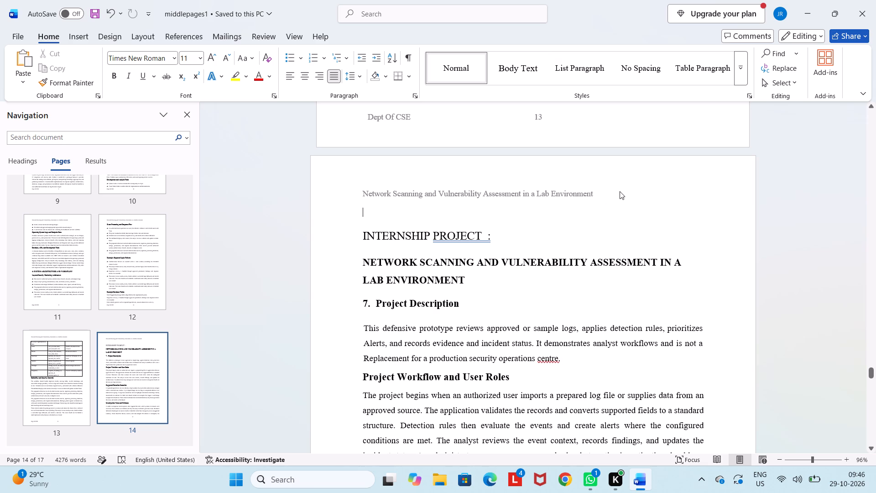
pyautogui.tripleClick(596, 191)
pyautogui.scroll(-1, 582, 237)
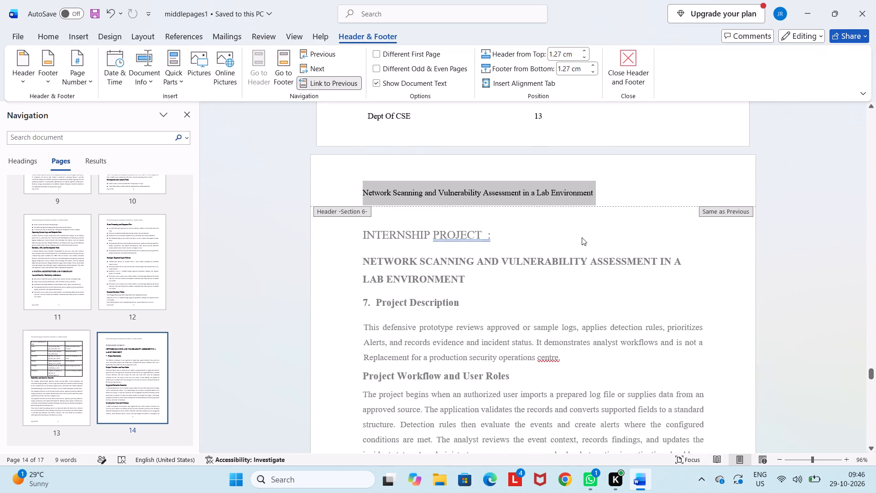
pyautogui.scroll(-2, 582, 237)
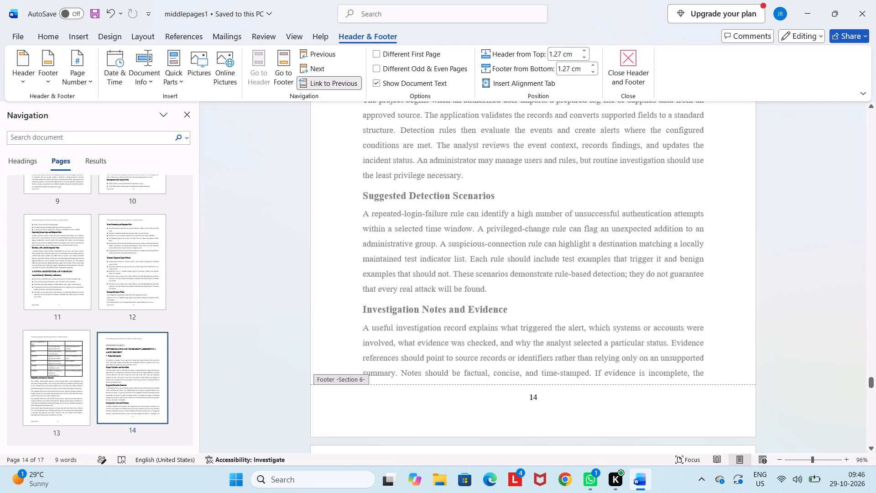
pyautogui.click(396, 409)
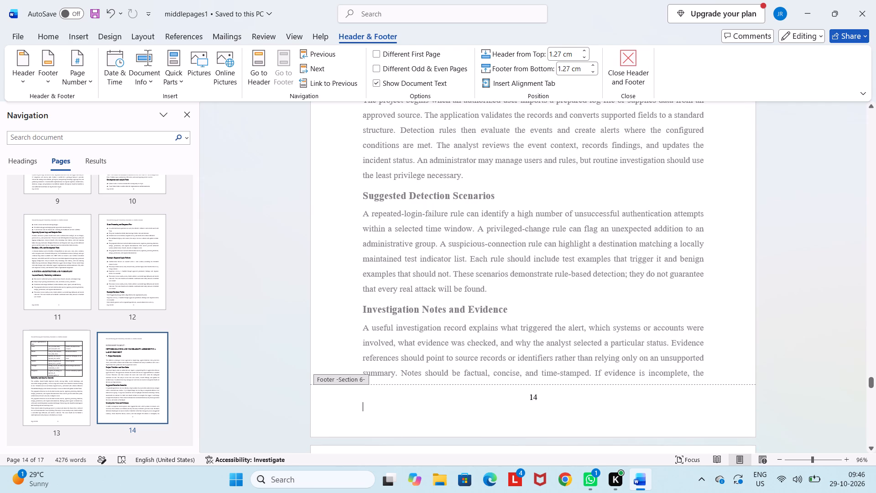
pyautogui.write('De')
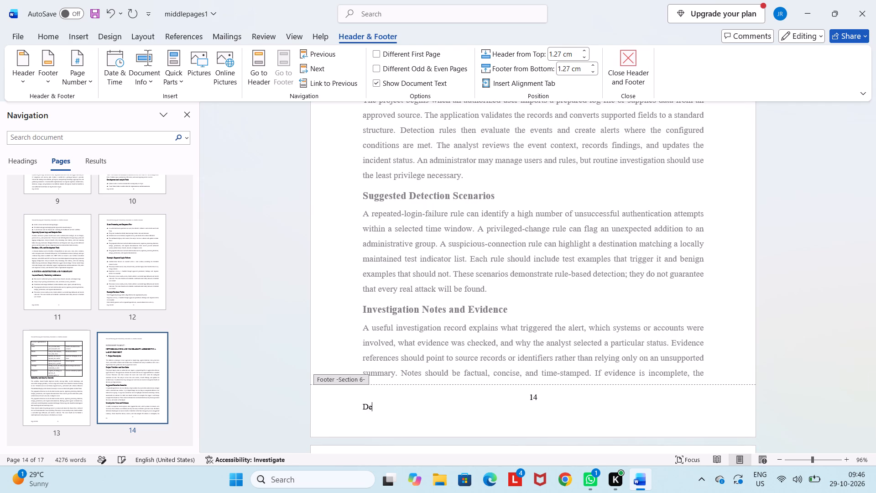
pyautogui.write('pt')
pyautogui.press('space')
pyautogui.scroll(4, 396, 409)
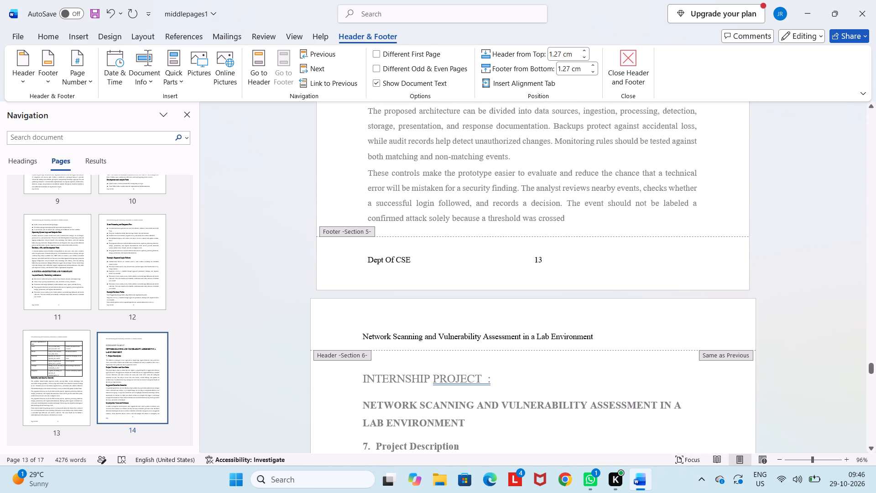
pyautogui.scroll(-5, 396, 409)
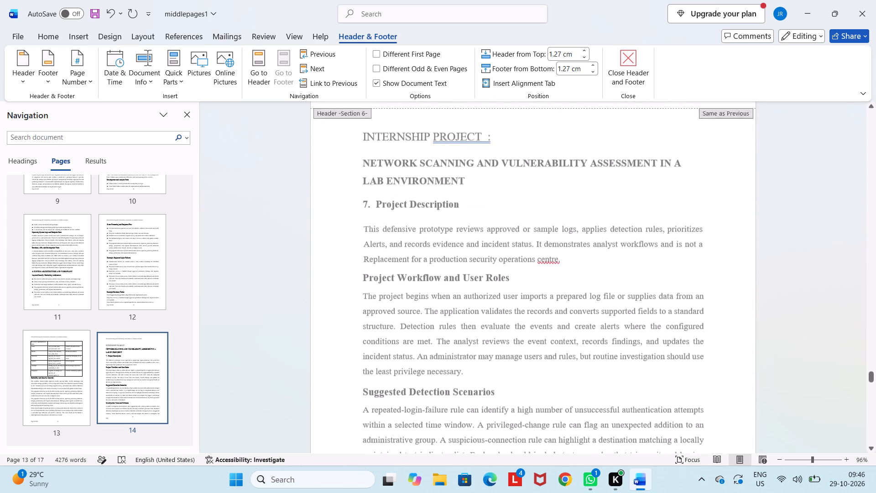
pyautogui.scroll(-3, 396, 409)
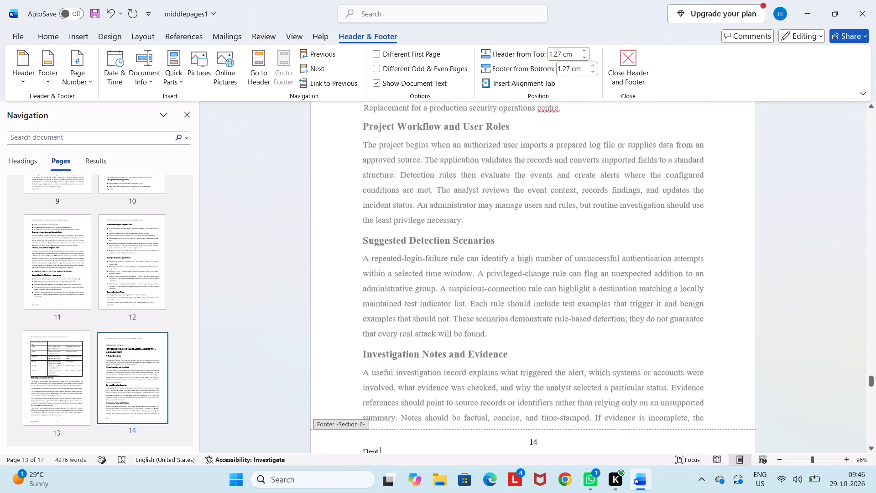
pyautogui.scroll(-1, 396, 409)
pyautogui.press('space')
pyautogui.write('Of')
pyautogui.press('space')
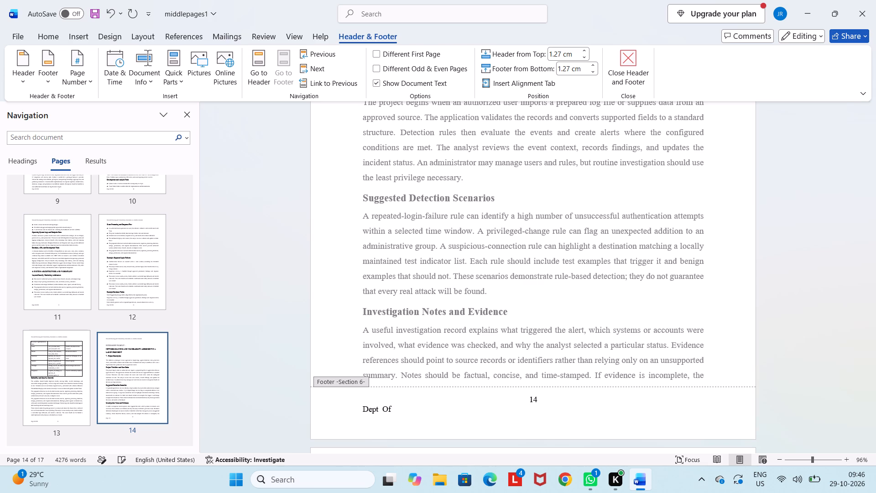
pyautogui.write('CSE')
# Copy the "Dept Of CSE" text from the page 14 footer.
pyautogui.moveTo(396, 409); pyautogui.dragTo(377, 415)
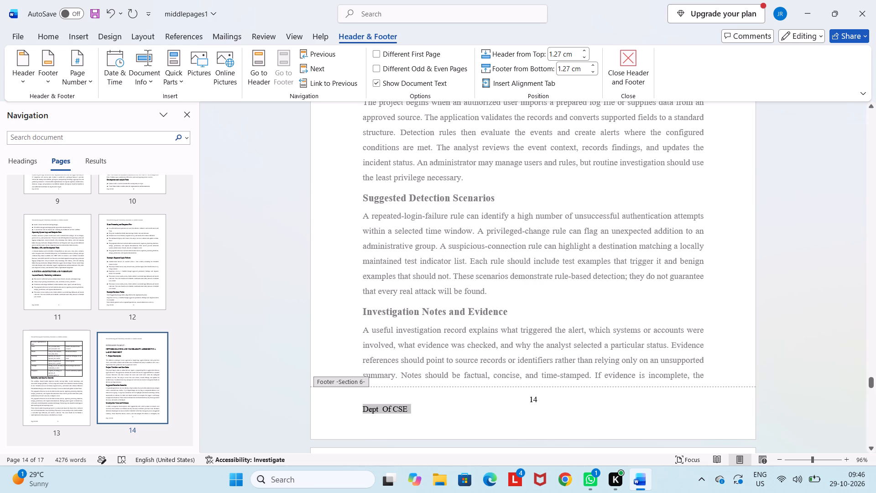
pyautogui.moveTo(377, 415); pyautogui.dragTo(376, 414)
pyautogui.hotkey('ctrl', 'c')
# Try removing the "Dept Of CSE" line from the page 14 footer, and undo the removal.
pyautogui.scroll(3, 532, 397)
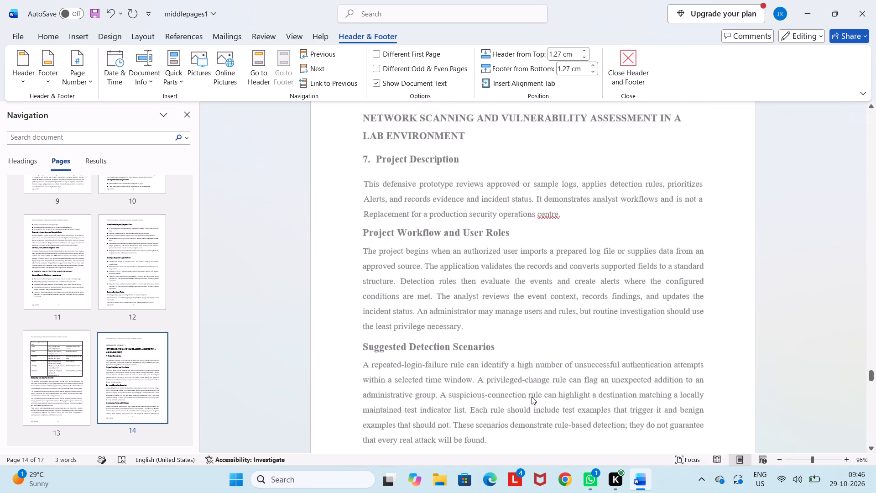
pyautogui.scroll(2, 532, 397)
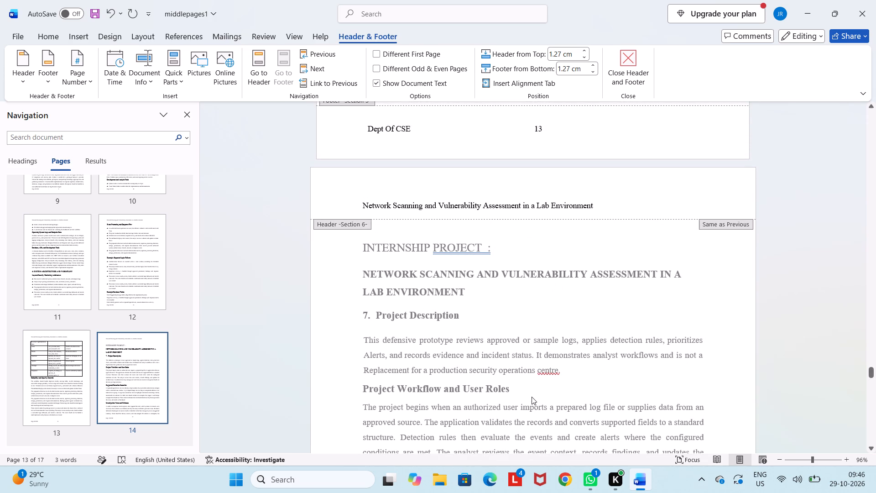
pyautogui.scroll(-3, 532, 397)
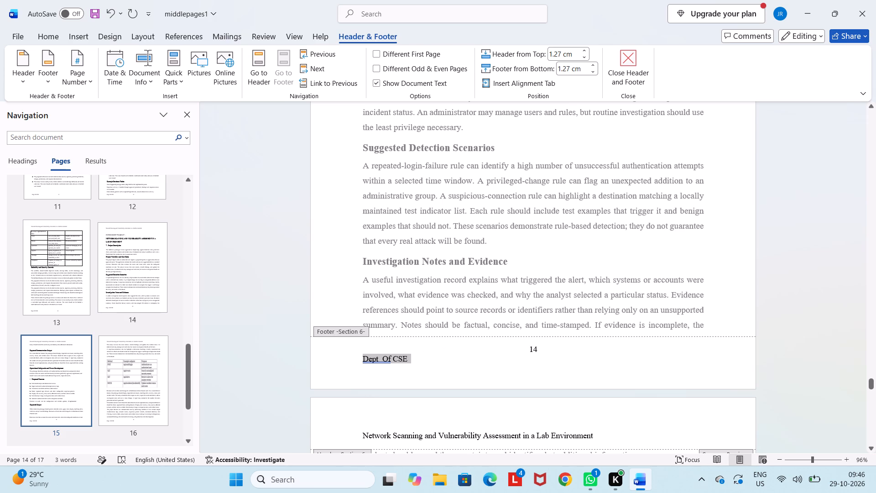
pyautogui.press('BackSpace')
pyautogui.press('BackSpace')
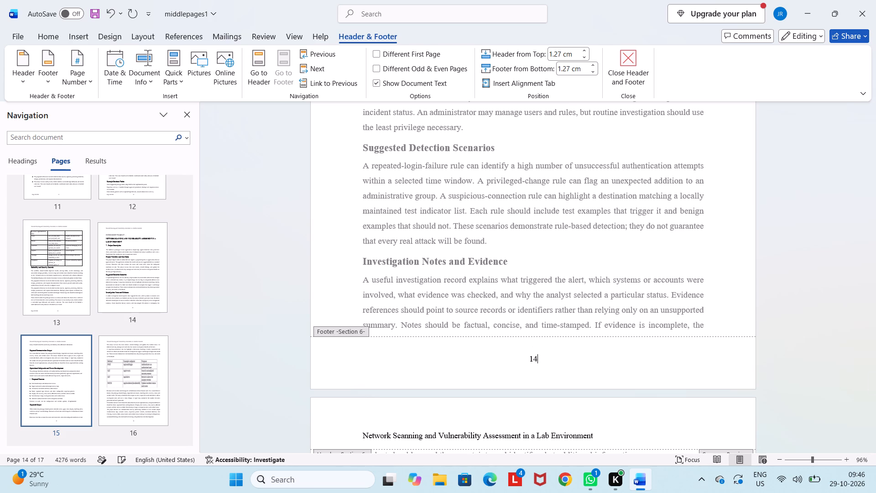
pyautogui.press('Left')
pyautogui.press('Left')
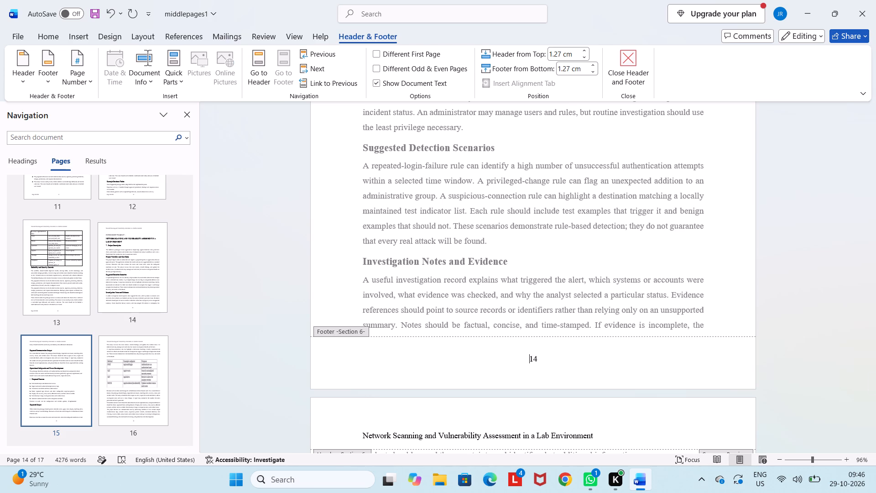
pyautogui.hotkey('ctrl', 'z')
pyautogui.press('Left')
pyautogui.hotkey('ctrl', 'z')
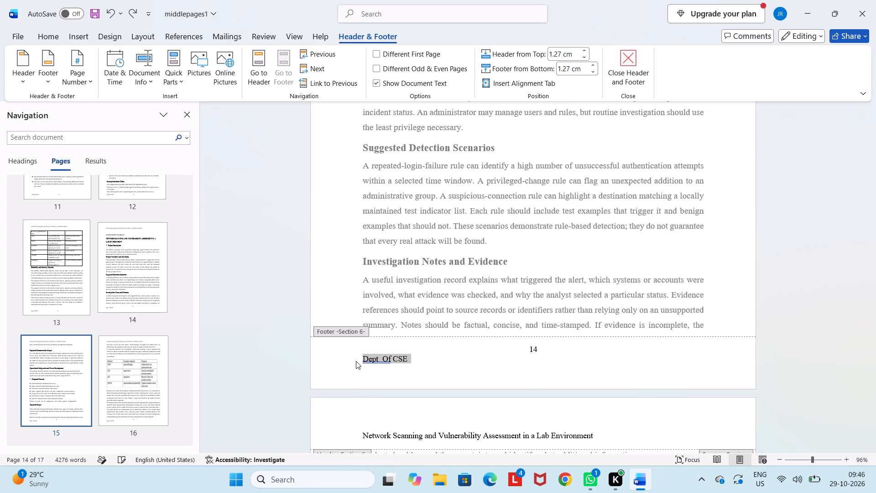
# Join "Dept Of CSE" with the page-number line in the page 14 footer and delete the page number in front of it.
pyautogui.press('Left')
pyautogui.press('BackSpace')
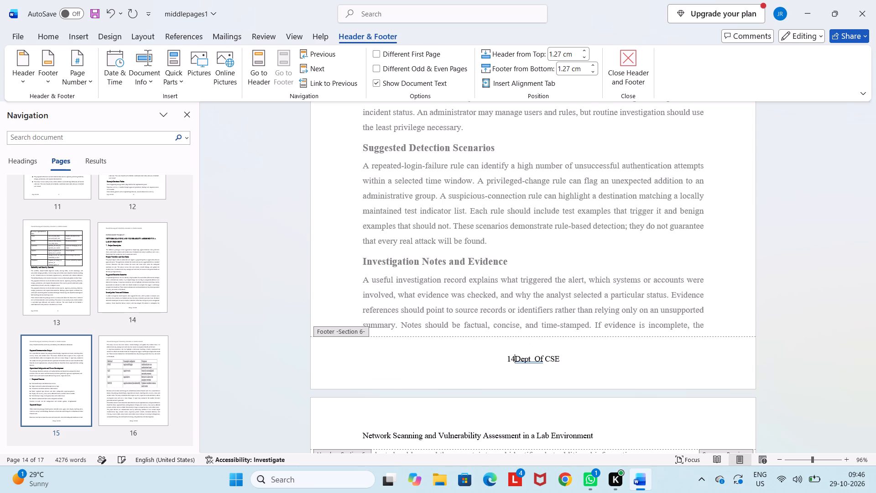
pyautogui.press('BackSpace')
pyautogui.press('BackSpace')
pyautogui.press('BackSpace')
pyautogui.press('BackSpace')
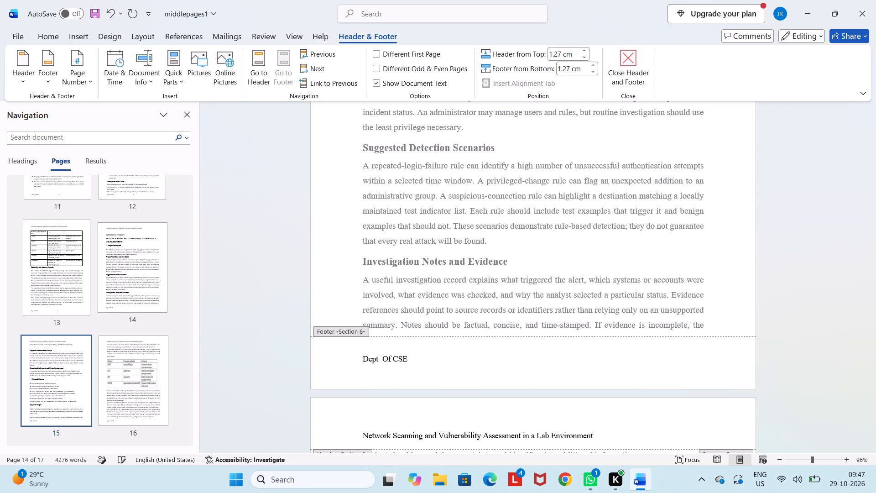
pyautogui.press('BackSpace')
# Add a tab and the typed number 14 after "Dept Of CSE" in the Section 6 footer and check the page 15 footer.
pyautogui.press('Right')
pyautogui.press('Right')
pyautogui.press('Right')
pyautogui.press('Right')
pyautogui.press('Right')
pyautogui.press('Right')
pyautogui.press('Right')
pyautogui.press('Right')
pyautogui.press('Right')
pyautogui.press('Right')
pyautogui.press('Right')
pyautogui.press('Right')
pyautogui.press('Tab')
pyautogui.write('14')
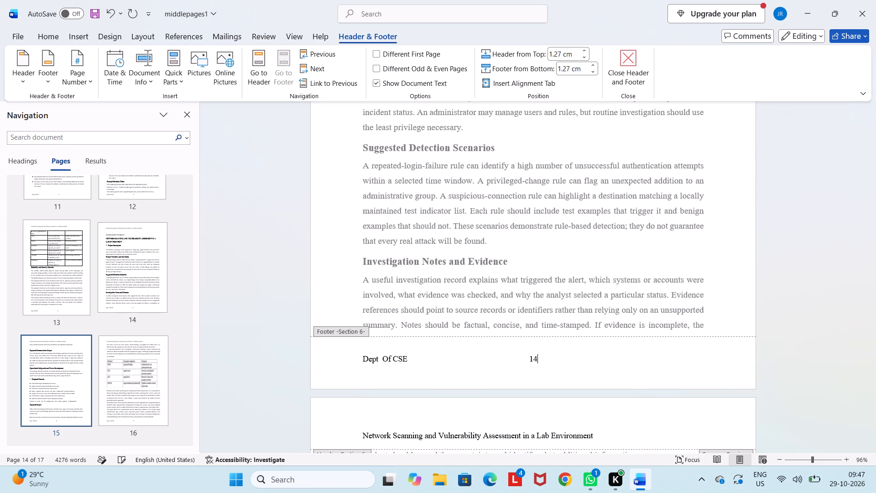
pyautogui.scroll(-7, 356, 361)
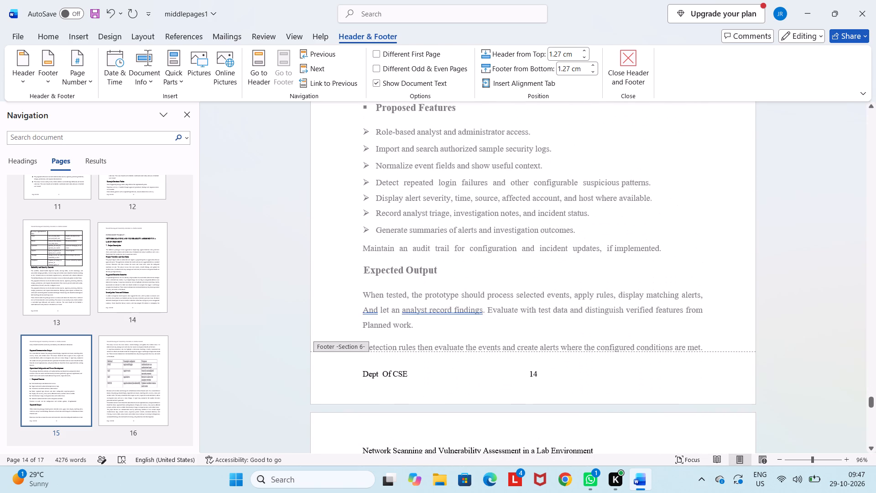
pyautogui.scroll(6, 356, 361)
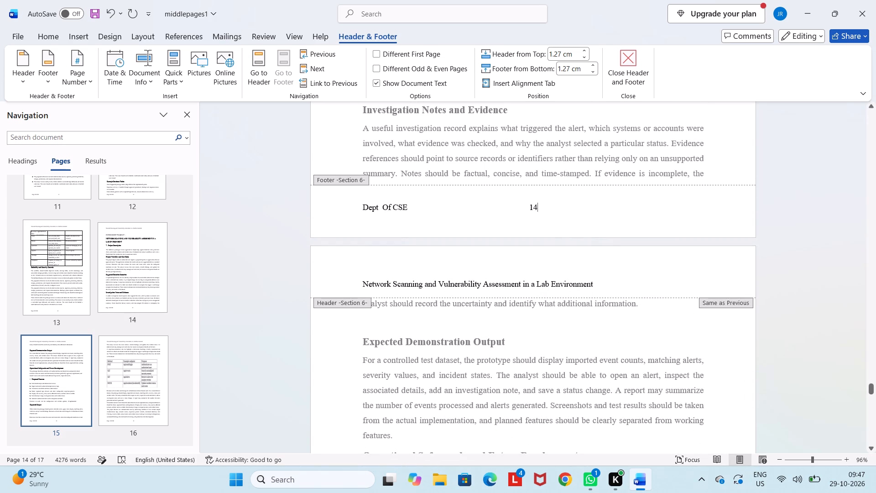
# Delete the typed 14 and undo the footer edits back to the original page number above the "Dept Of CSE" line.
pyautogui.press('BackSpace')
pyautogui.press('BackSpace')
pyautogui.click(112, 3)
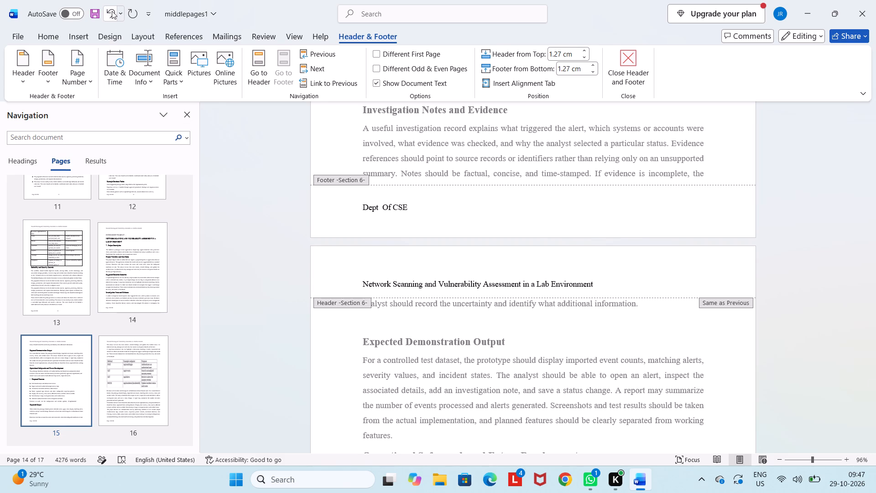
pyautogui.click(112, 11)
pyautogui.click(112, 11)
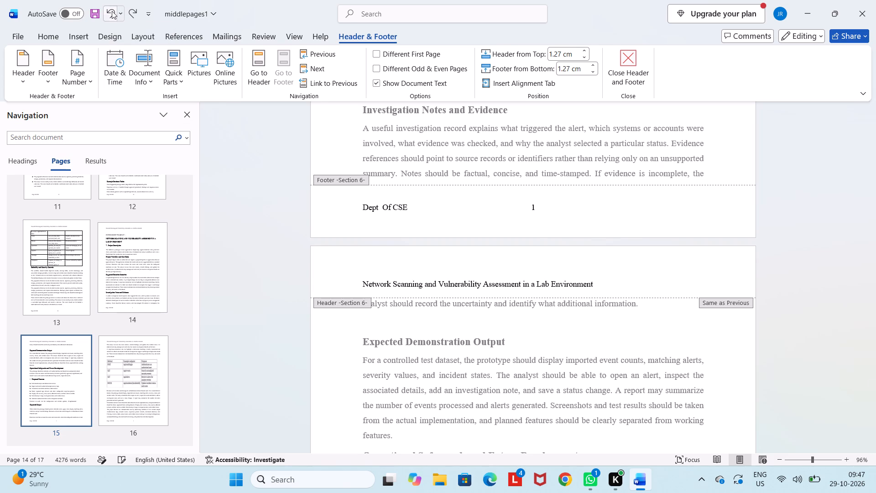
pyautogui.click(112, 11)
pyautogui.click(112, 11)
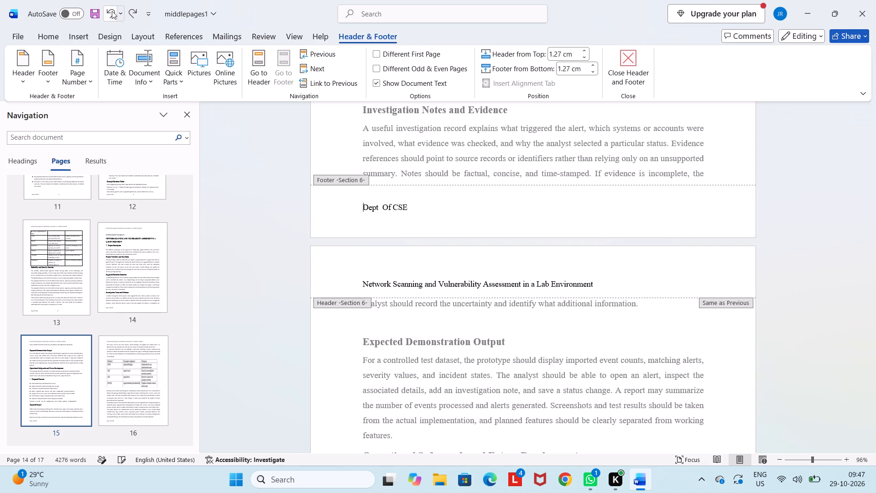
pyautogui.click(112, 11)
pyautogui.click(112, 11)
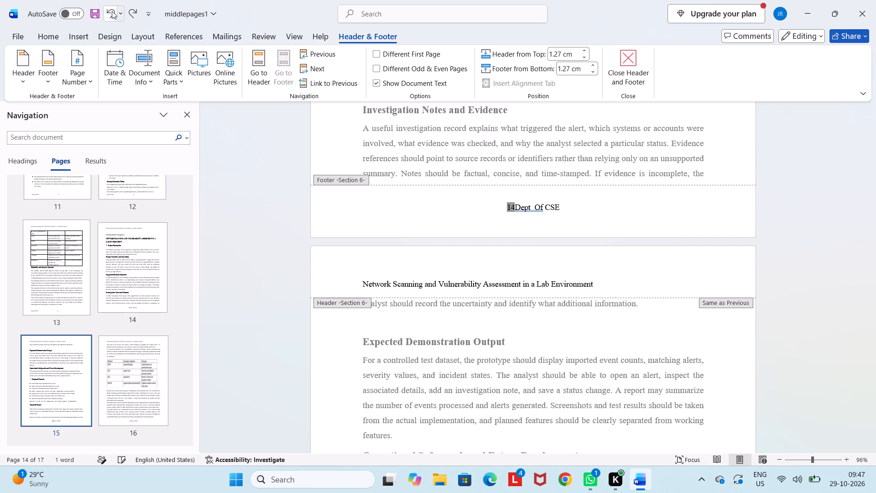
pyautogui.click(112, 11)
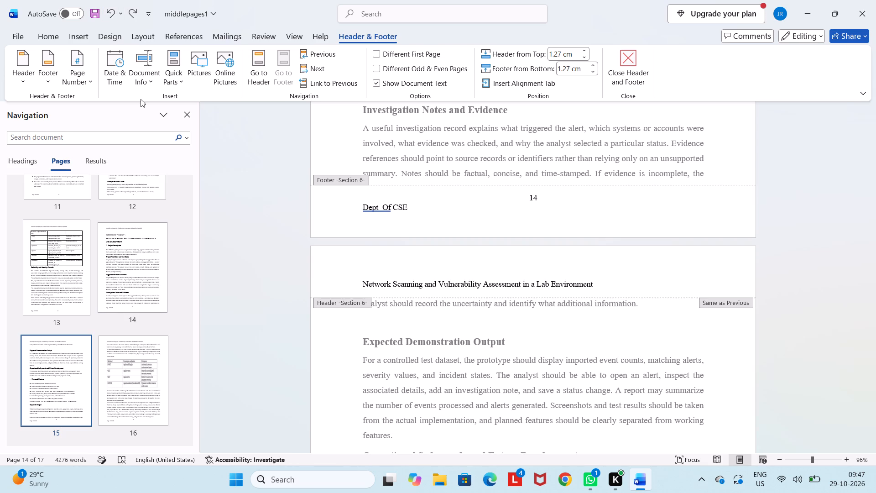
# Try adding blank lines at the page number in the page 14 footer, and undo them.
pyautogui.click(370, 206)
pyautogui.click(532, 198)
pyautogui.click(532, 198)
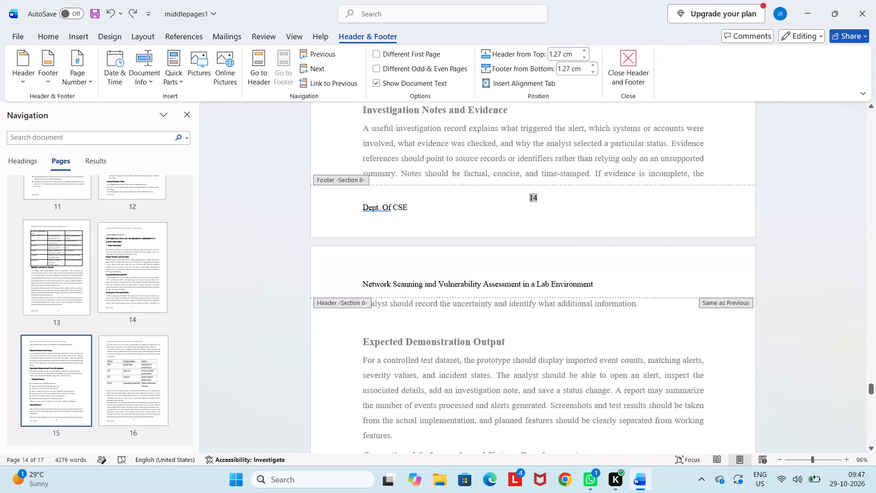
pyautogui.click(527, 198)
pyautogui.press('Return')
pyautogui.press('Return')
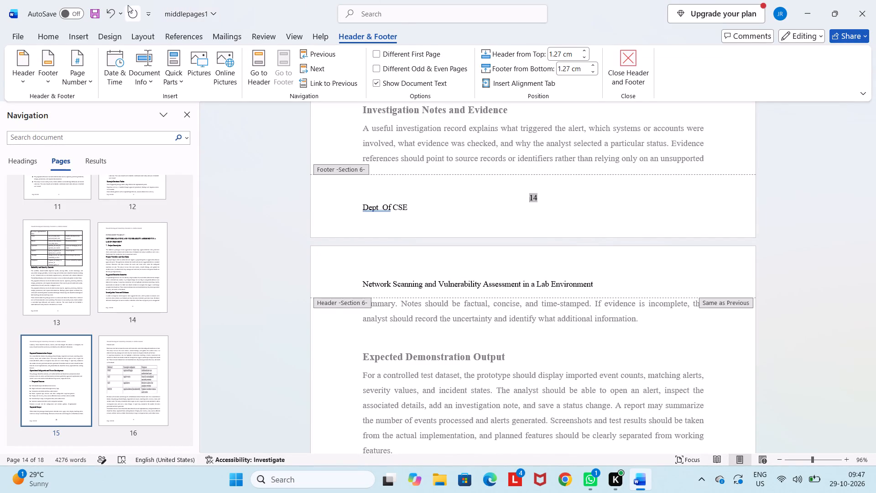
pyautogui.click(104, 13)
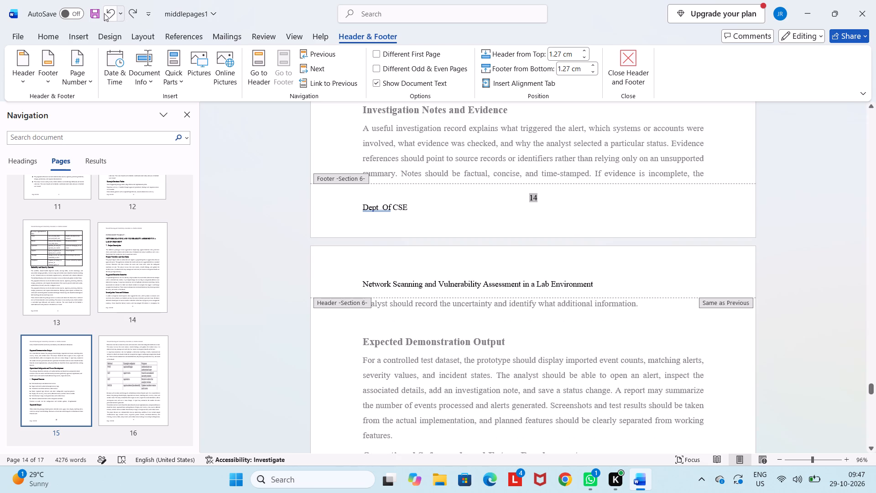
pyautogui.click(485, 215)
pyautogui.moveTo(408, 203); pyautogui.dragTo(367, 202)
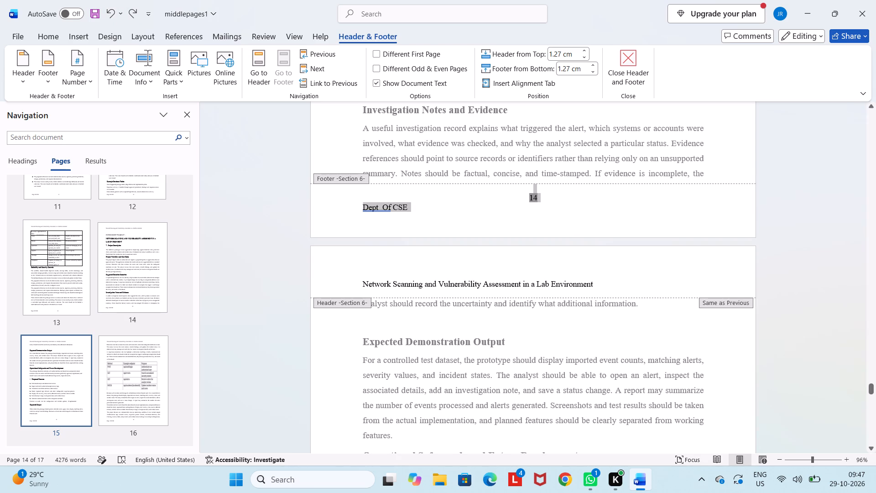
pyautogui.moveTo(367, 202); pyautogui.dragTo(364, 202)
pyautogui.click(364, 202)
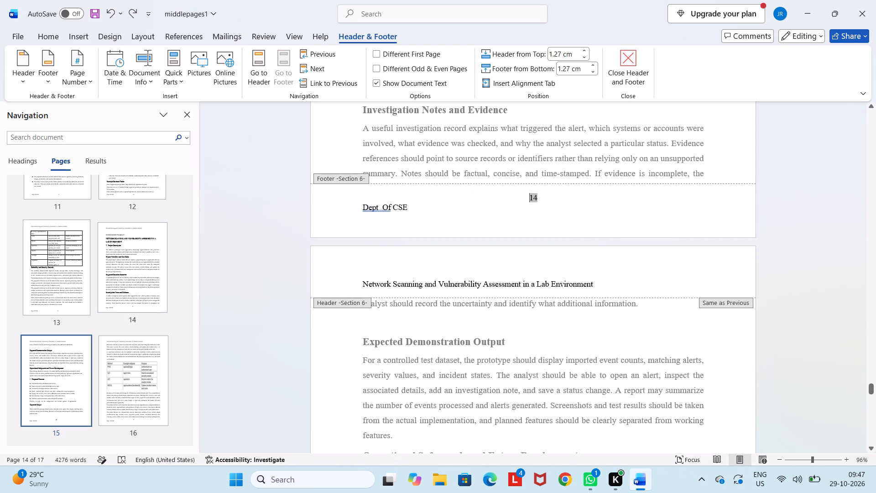
# Compare the Section 5 footer on page 13 with the start of Section 6 on page 14.
pyautogui.scroll(5, 445, 213)
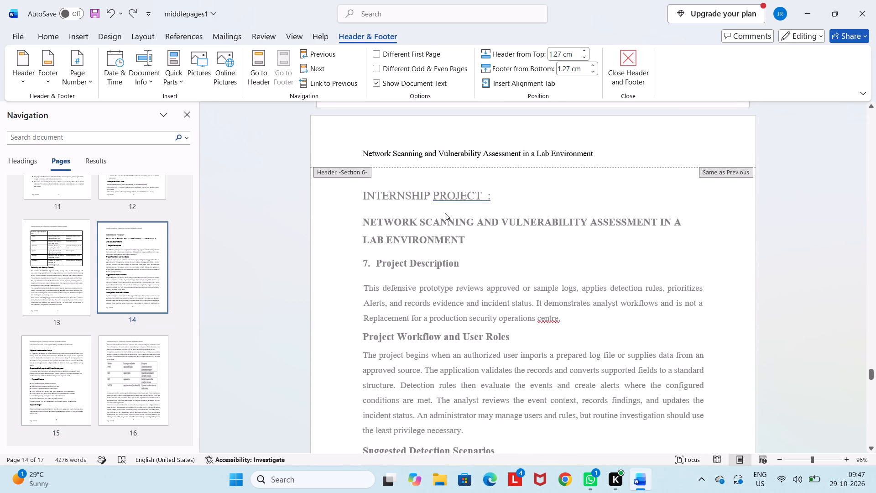
pyautogui.scroll(2, 445, 213)
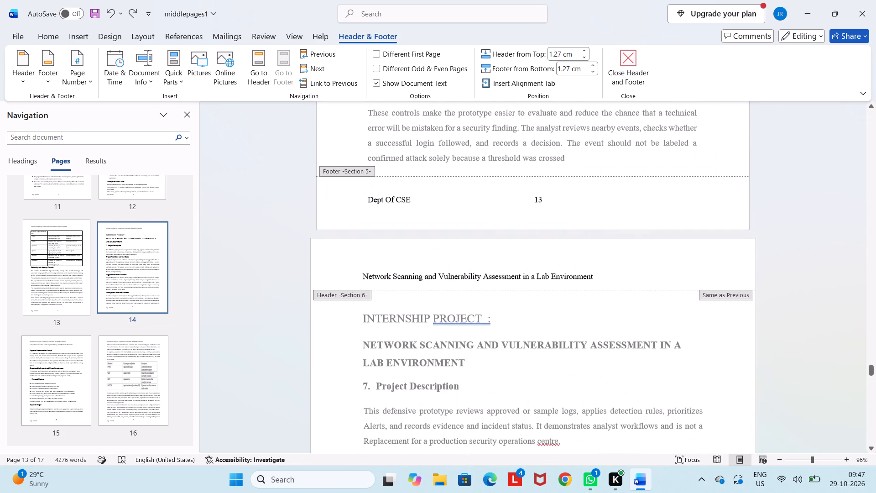
pyautogui.scroll(1, 445, 213)
pyautogui.click(445, 213)
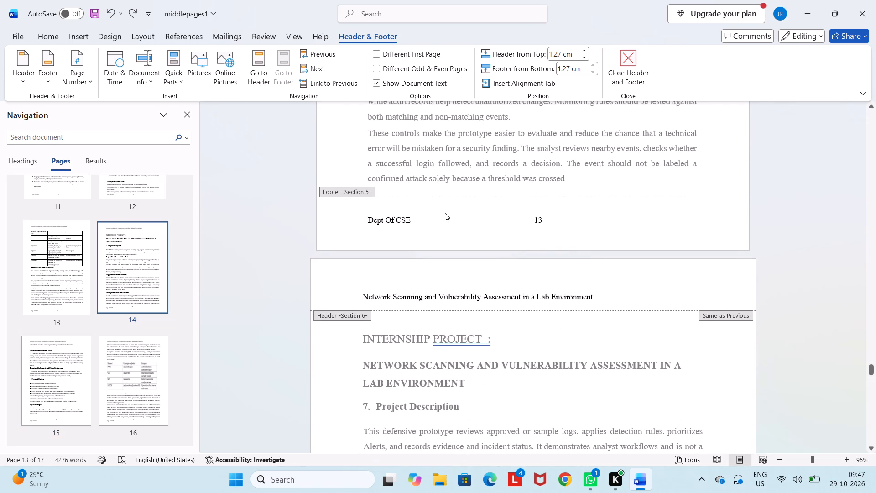
pyautogui.scroll(-1, 445, 213)
pyautogui.click(445, 213)
pyautogui.scroll(-1, 445, 213)
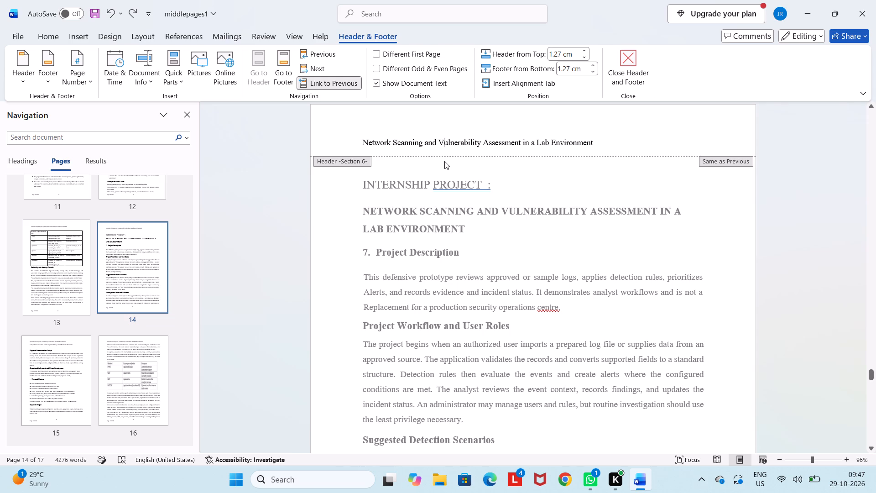
pyautogui.scroll(-1, 444, 161)
pyautogui.scroll(1, 444, 161)
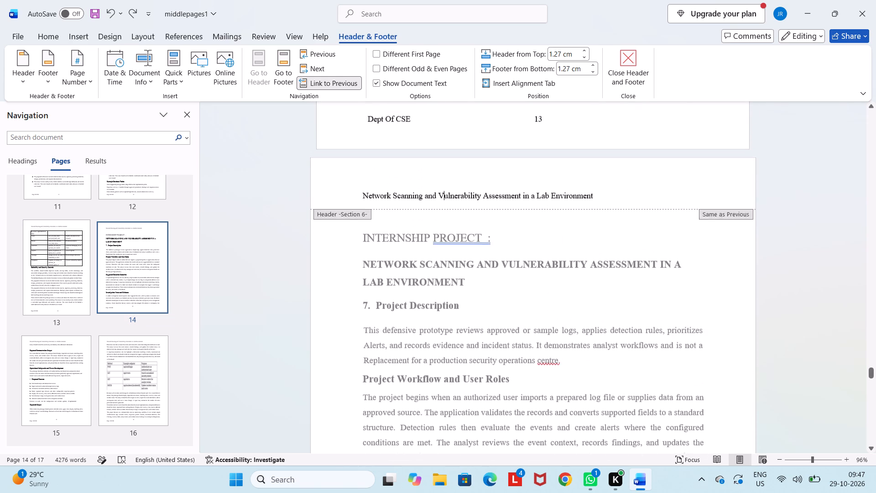
pyautogui.scroll(1, 444, 161)
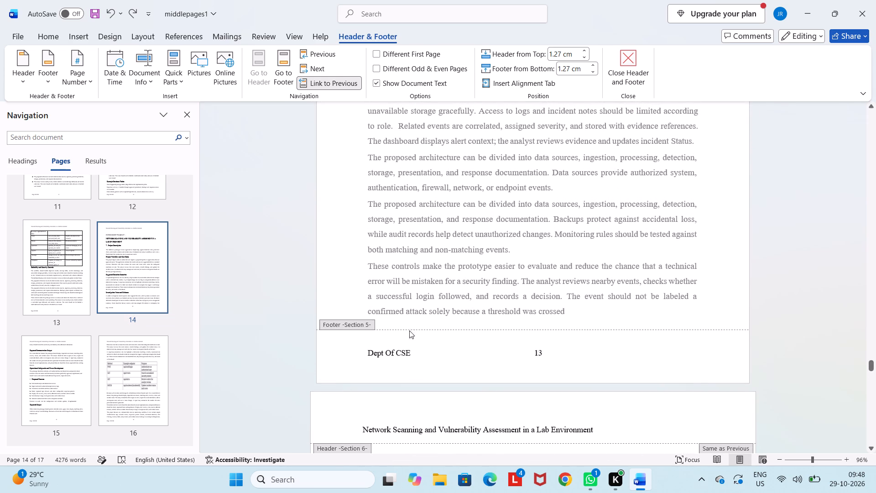
# Replace the Section 5 footer on page 13 with the bottom-of-page Plain Number 2 page number.
pyautogui.doubleClick(413, 347)
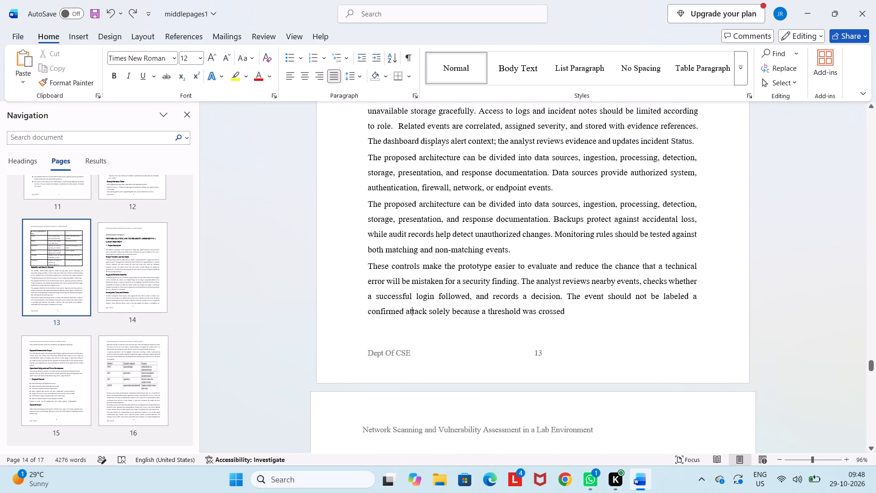
pyautogui.click(413, 350)
pyautogui.moveTo(413, 350); pyautogui.dragTo(399, 347)
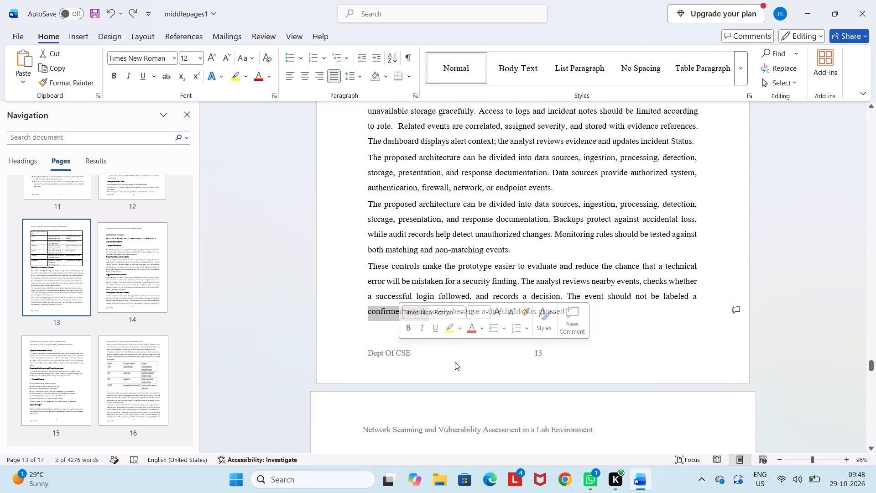
pyautogui.doubleClick(459, 363)
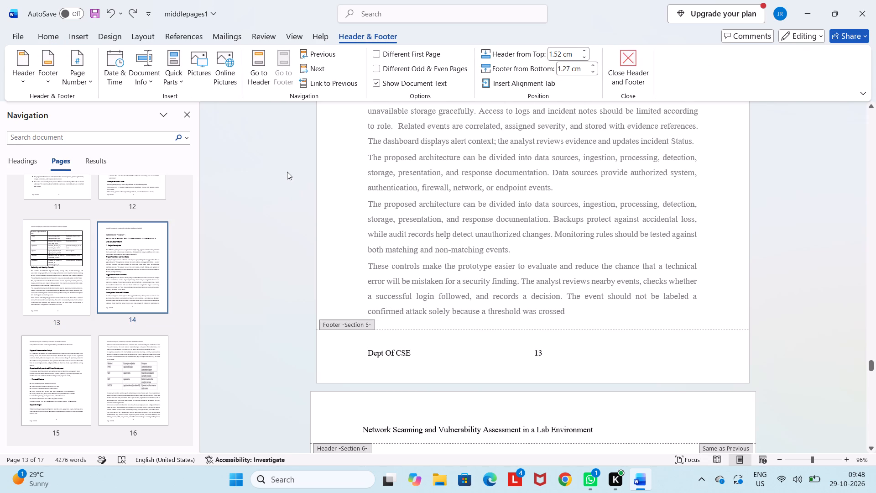
pyautogui.click(89, 77)
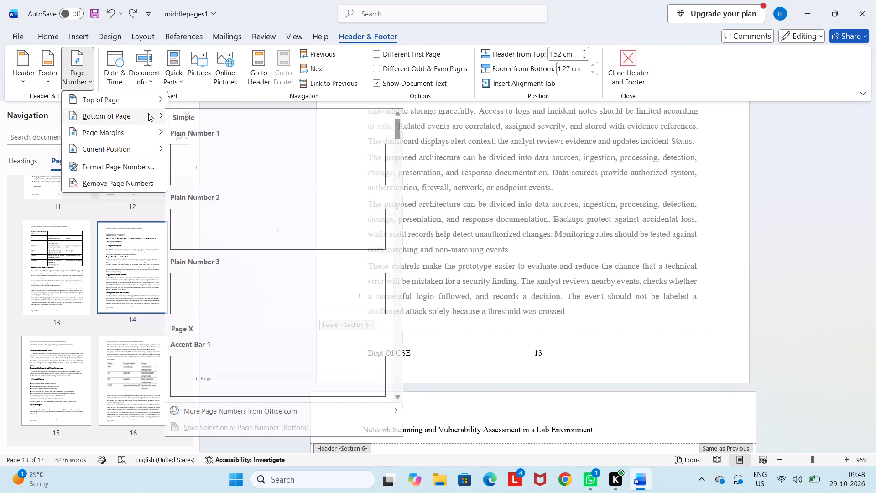
pyautogui.click(243, 223)
pyautogui.click(243, 223)
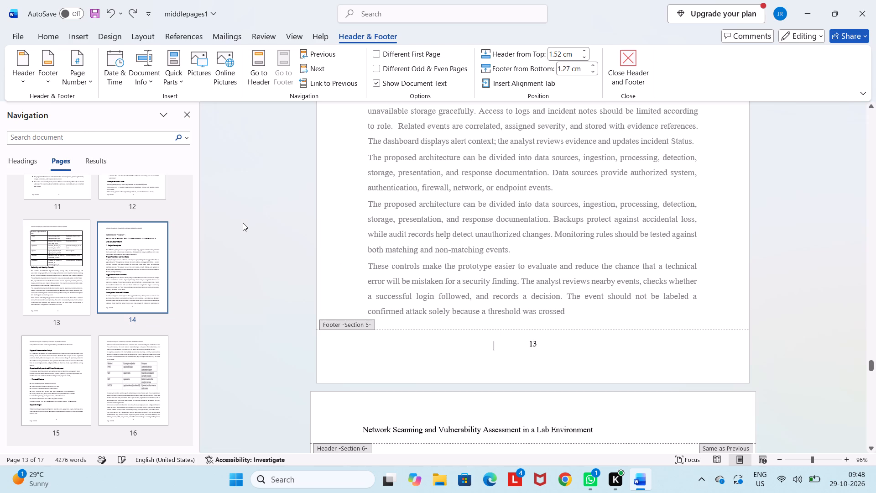
# Examine the footers on pages 11 to 14 to compare their "Dept Of CSE" text and page number layout.
pyautogui.scroll(-3, 409, 333)
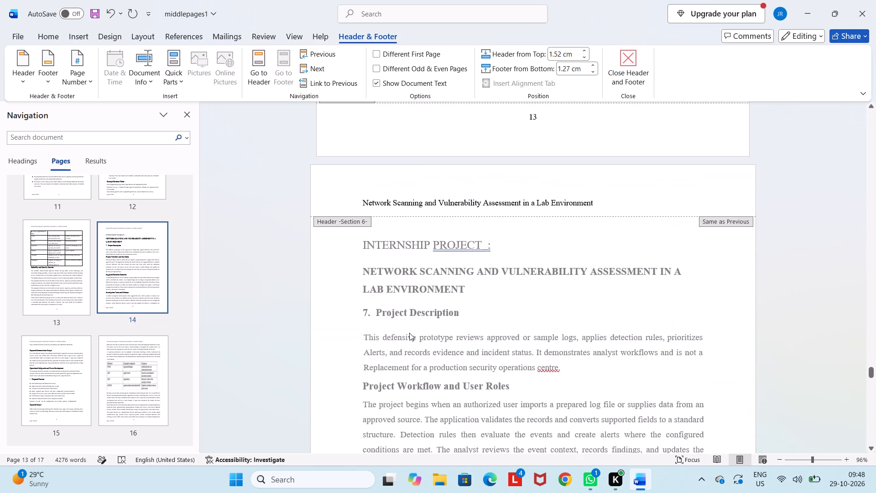
pyautogui.scroll(-2, 409, 333)
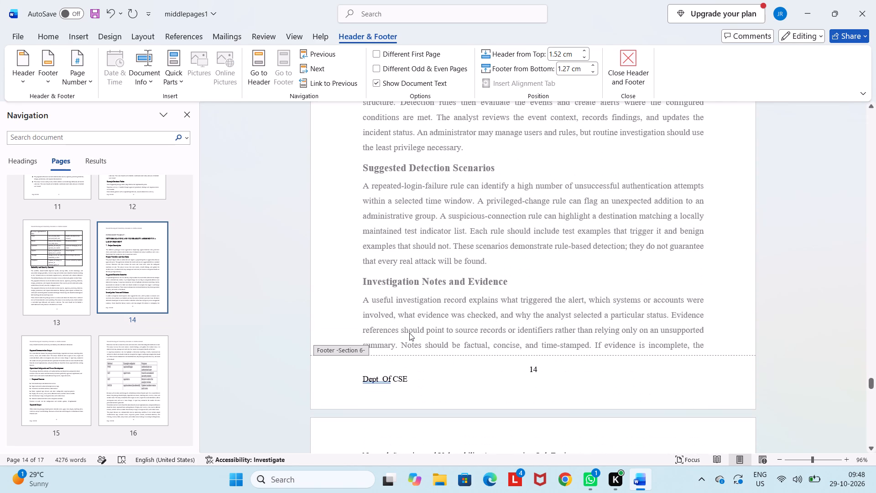
pyautogui.scroll(4, 409, 333)
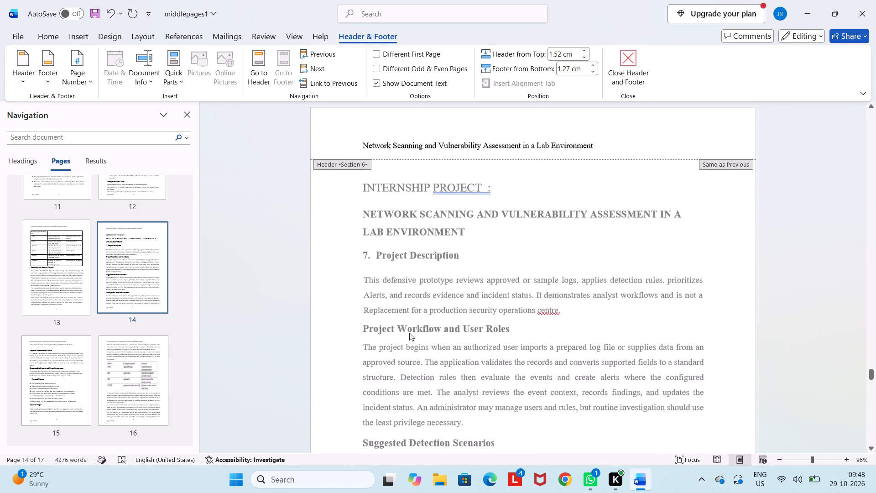
pyautogui.scroll(5, 409, 333)
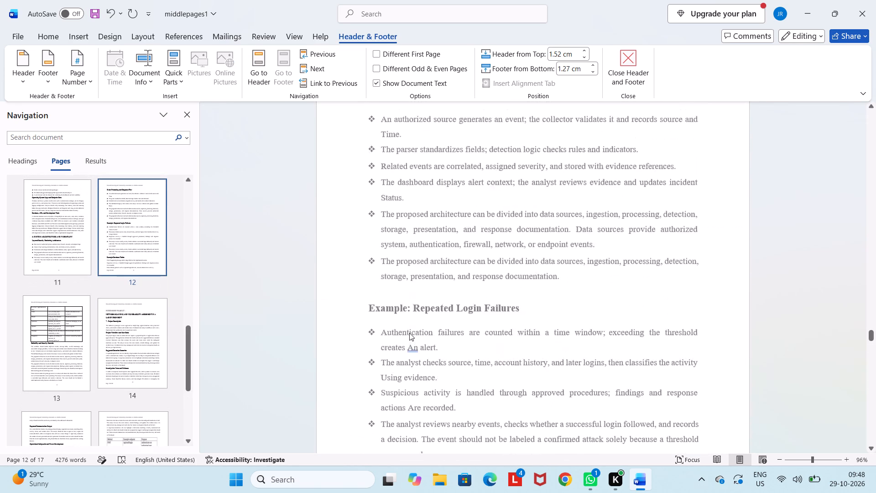
pyautogui.scroll(3, 409, 333)
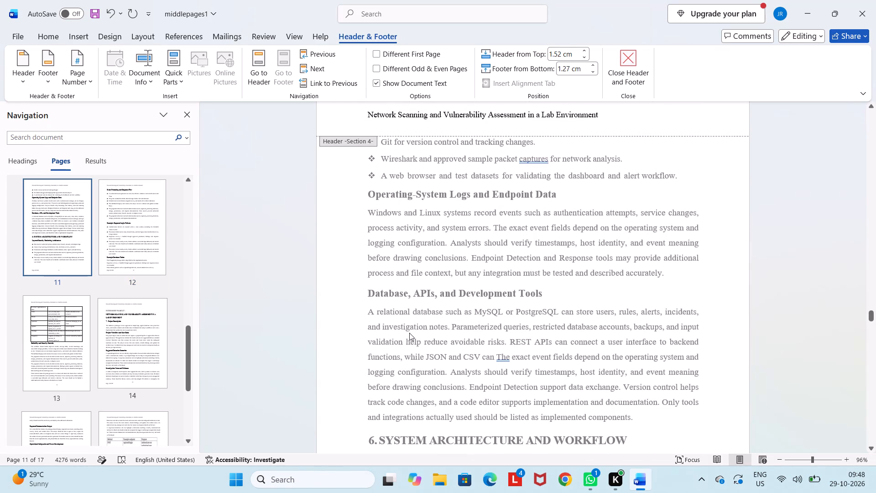
pyautogui.scroll(1, 409, 333)
pyautogui.scroll(-2, 409, 333)
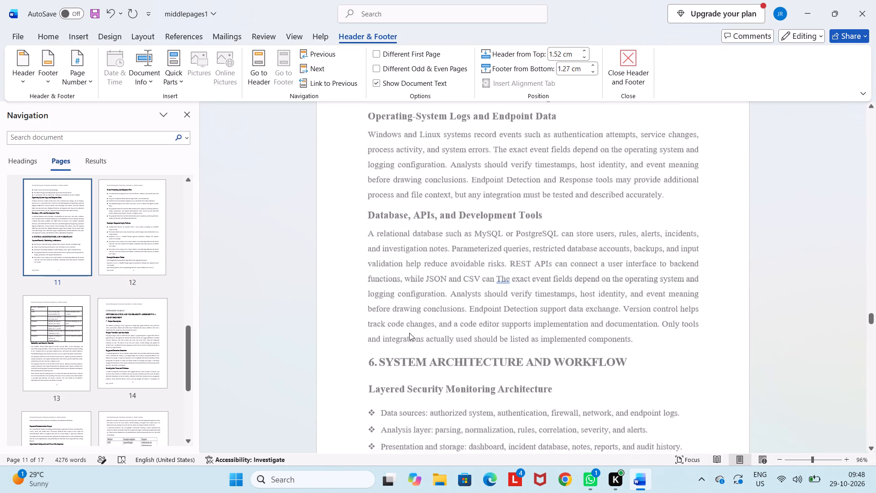
pyautogui.scroll(-5, 409, 333)
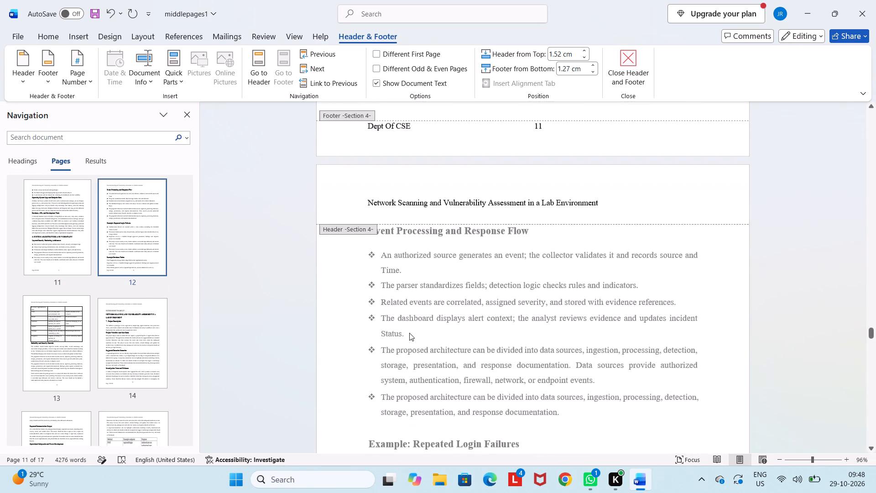
pyautogui.scroll(-6, 409, 333)
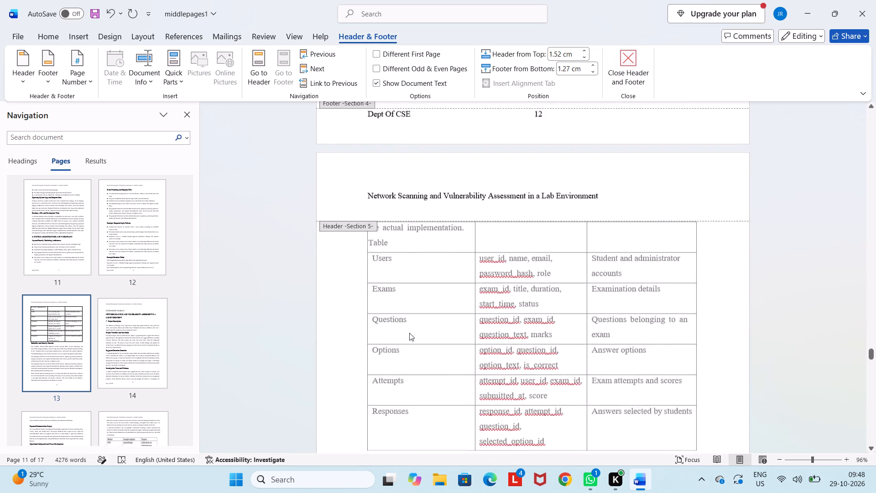
pyautogui.scroll(-1, 409, 333)
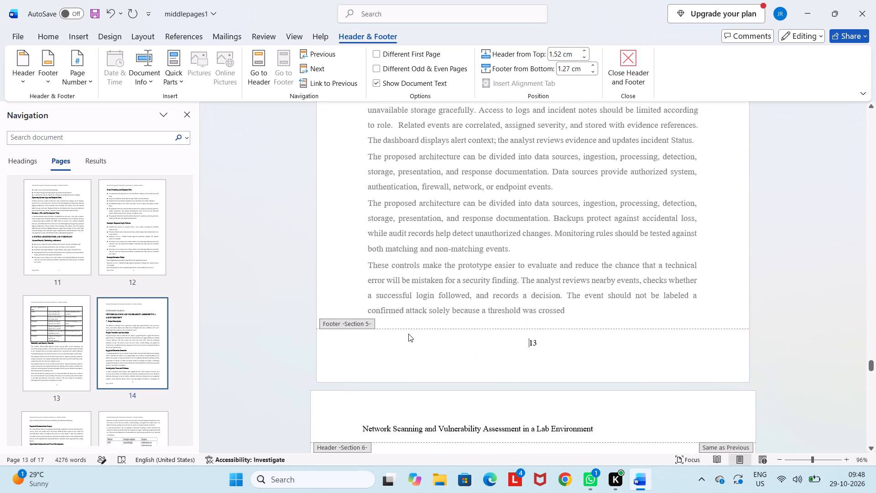
# Add "Dept Of CSE" at the left margin of the Section 5 footer on page 13, with the page number tabbed to the centre.
pyautogui.doubleClick(380, 336)
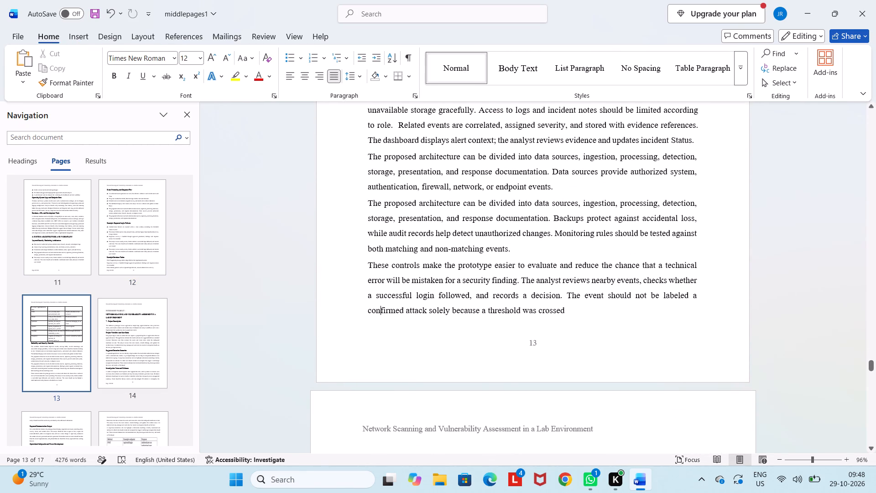
pyautogui.doubleClick(399, 351)
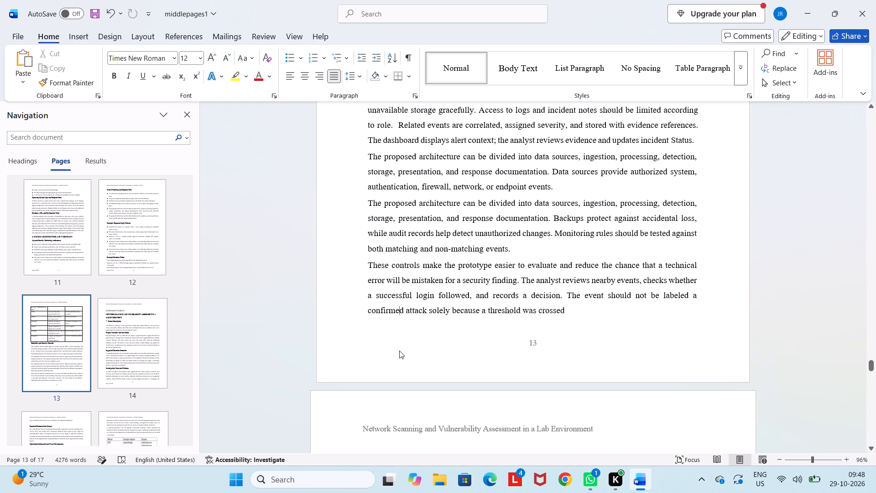
pyautogui.click(390, 340)
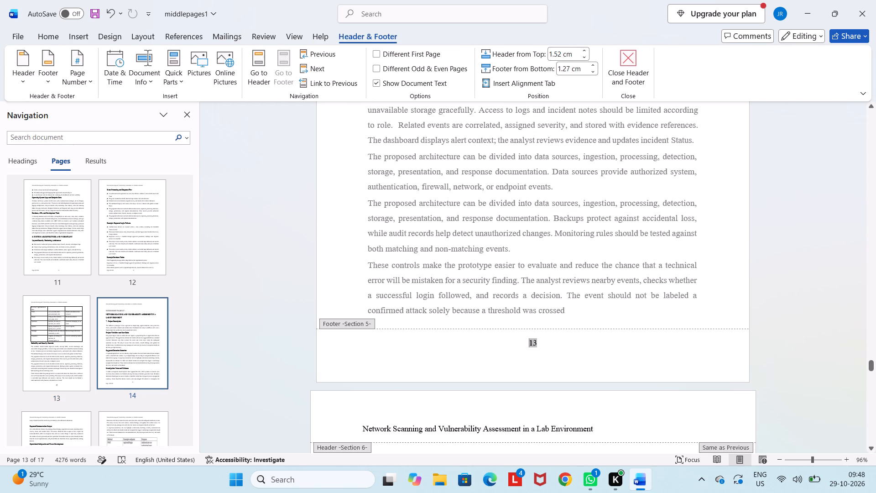
pyautogui.press('Left')
pyautogui.press('Left')
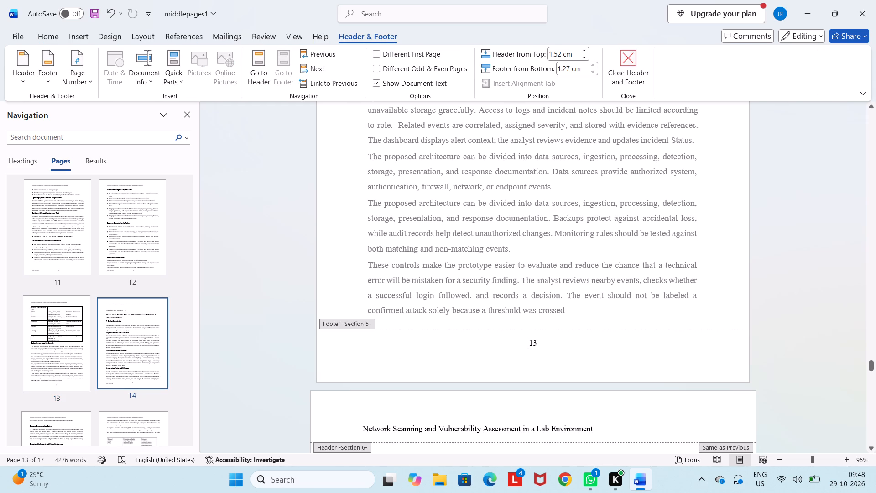
pyautogui.press('Tab')
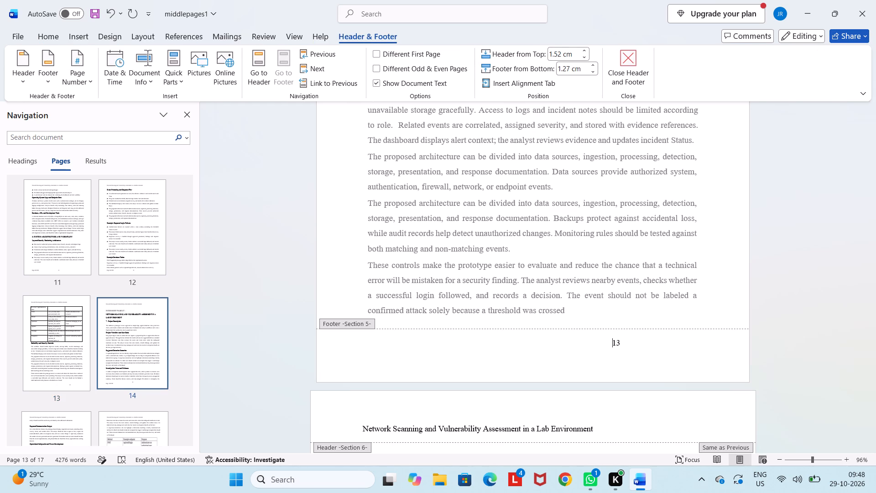
pyautogui.press('BackSpace')
pyautogui.press('BackSpace')
pyautogui.write('Dept Of')
pyautogui.press('space')
pyautogui.write('CSE')
pyautogui.press('Tab')
# Delete the "Dept Of CSE" text beneath the page number in the Section 6 footer on page 14.
pyautogui.scroll(-3, 390, 340)
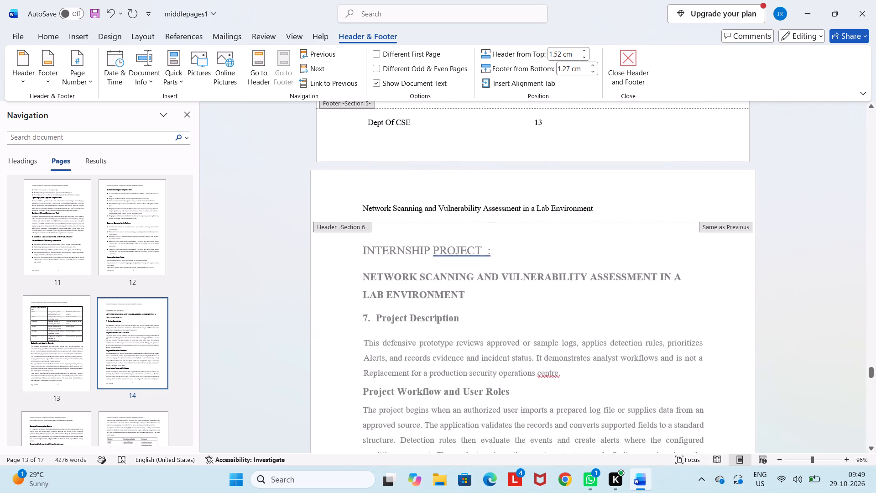
pyautogui.scroll(-3, 390, 340)
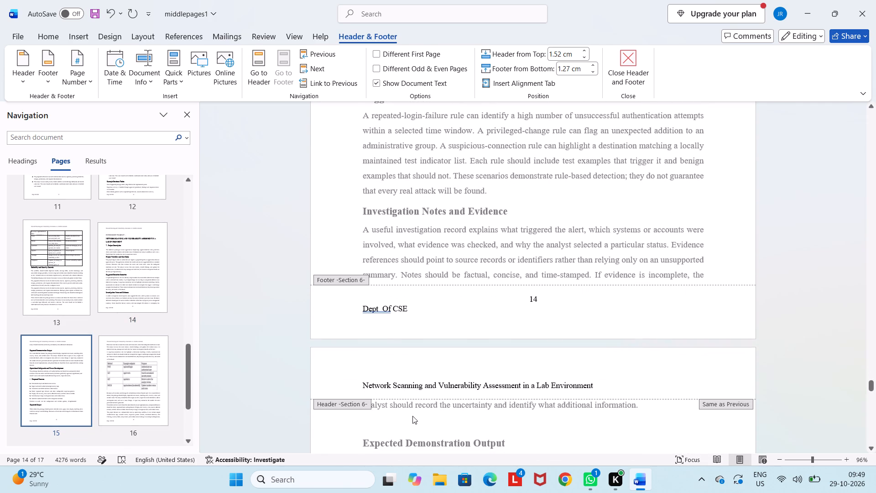
pyautogui.doubleClick(421, 305)
pyautogui.press('BackSpace')
pyautogui.press('BackSpace')
pyautogui.press('BackSpace')
pyautogui.press('BackSpace')
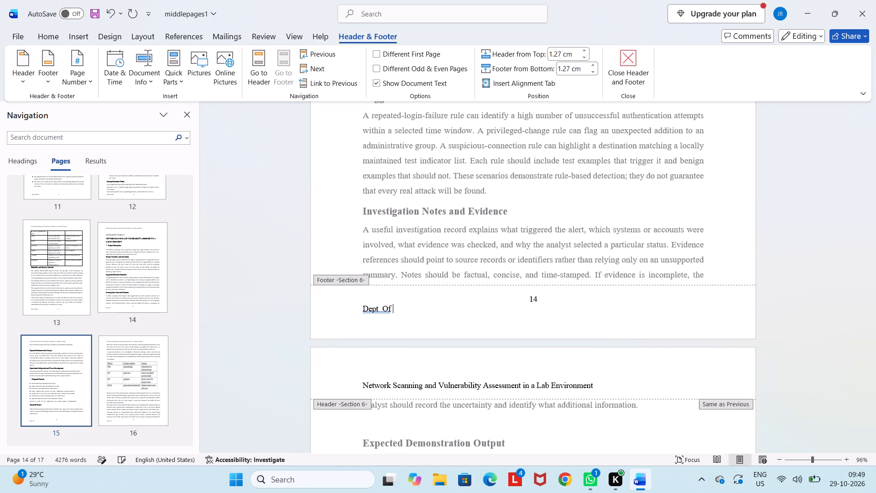
pyautogui.press('BackSpace')
pyautogui.press('BackSpace')
pyautogui.press('BackSpace')
pyautogui.press('BackSpace')
pyautogui.press('BackSpace')
pyautogui.press('BackSpace')
pyautogui.press('BackSpace')
pyautogui.press('BackSpace')
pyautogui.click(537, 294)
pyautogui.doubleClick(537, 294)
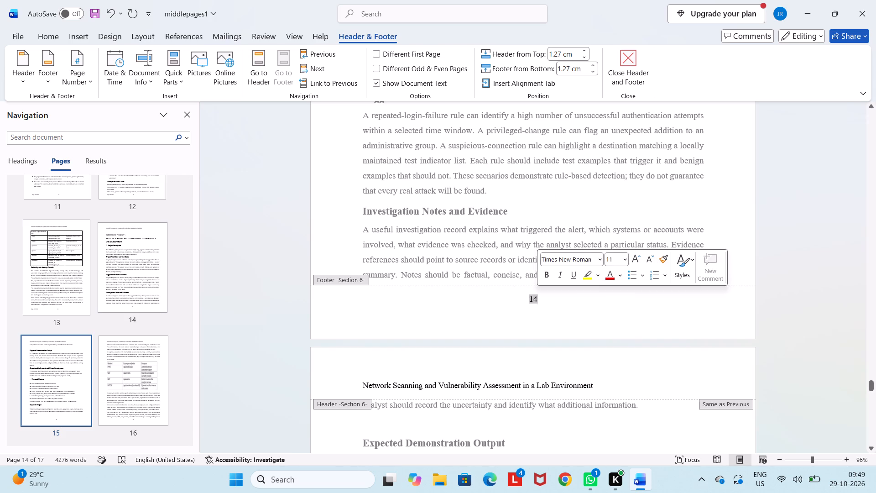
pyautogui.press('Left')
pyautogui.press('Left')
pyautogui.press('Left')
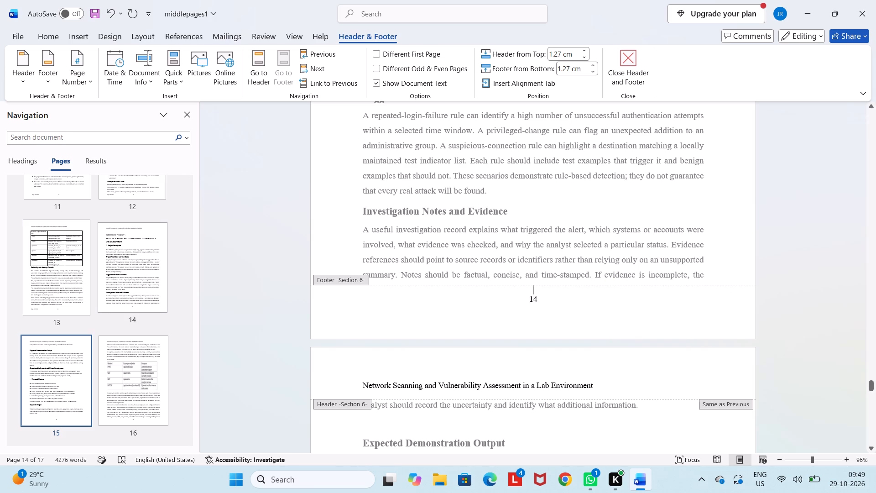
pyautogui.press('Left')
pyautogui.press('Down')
# Delete the last letters of "the" after "If evidence is incomplete," in the Investigation Notes and Evidence paragraph on page 14.
pyautogui.click(709, 274)
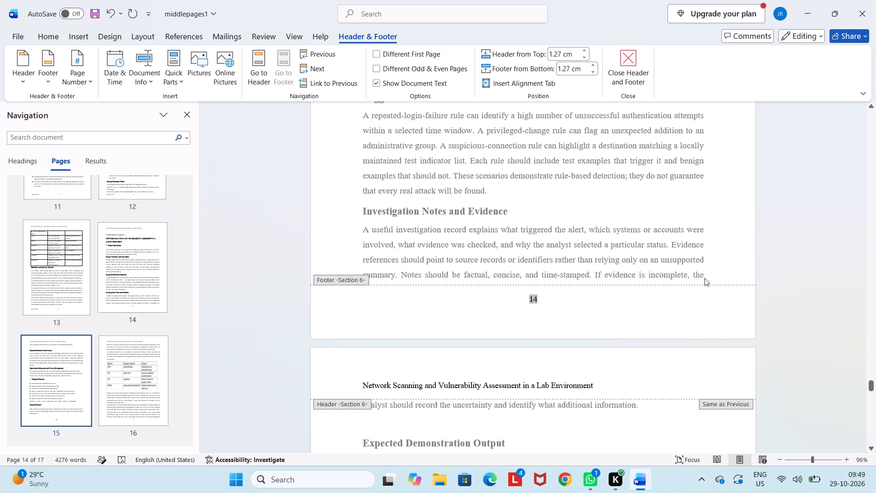
pyautogui.doubleClick(705, 274)
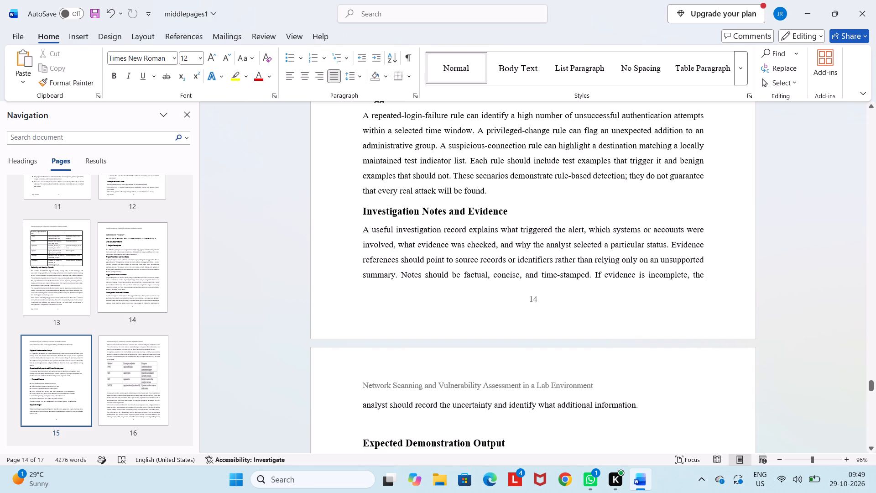
pyautogui.press('BackSpace')
pyautogui.press('BackSpace')
pyautogui.press('BackSpace')
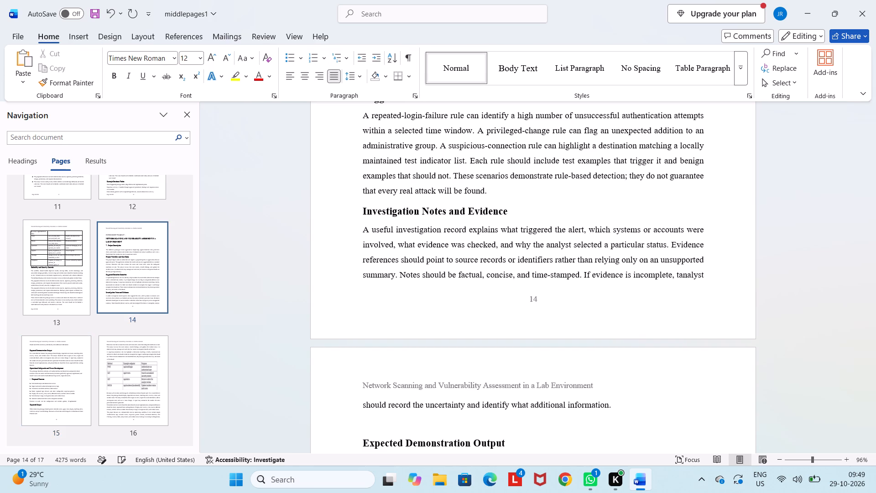
pyautogui.press('Right')
pyautogui.press('Right')
pyautogui.press('Right')
pyautogui.press('Right')
pyautogui.press('Right')
pyautogui.press('Right')
pyautogui.press('Right')
# Delete the carried-over text "should record the uncertainty and identify what additional information" at the start of page 15.
pyautogui.doubleClick(619, 409)
pyautogui.moveTo(619, 409); pyautogui.dragTo(459, 421)
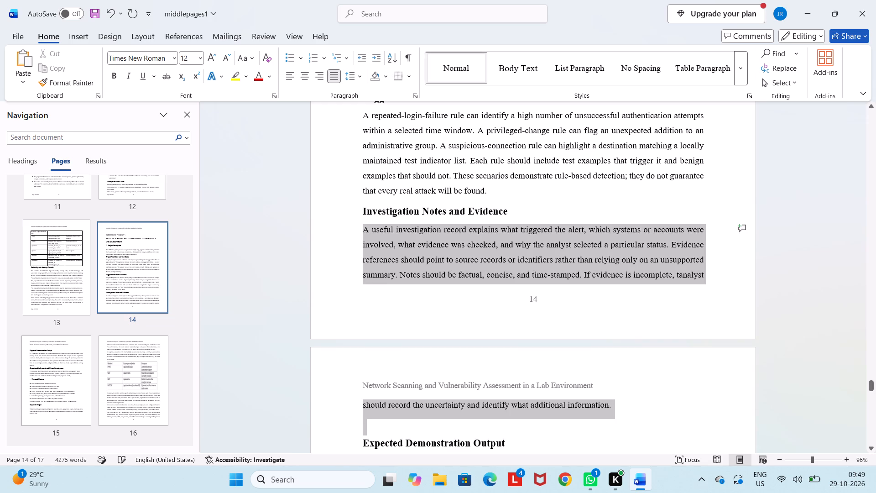
pyautogui.moveTo(459, 421); pyautogui.dragTo(367, 400)
pyautogui.click(367, 400)
pyautogui.tripleClick(367, 400)
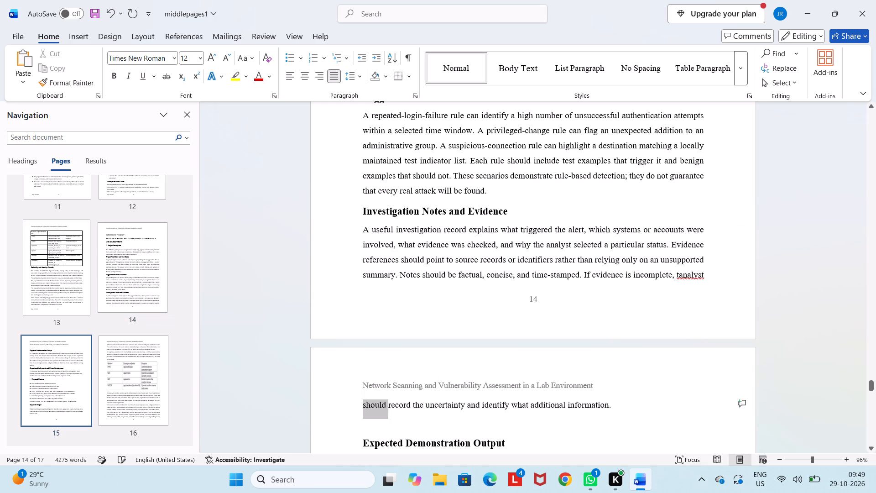
pyautogui.doubleClick(367, 400)
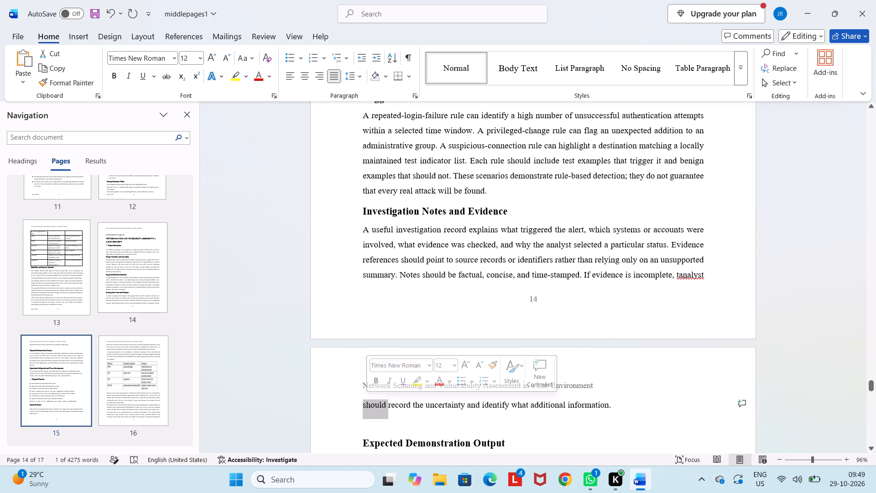
pyautogui.moveTo(610, 409); pyautogui.dragTo(458, 404)
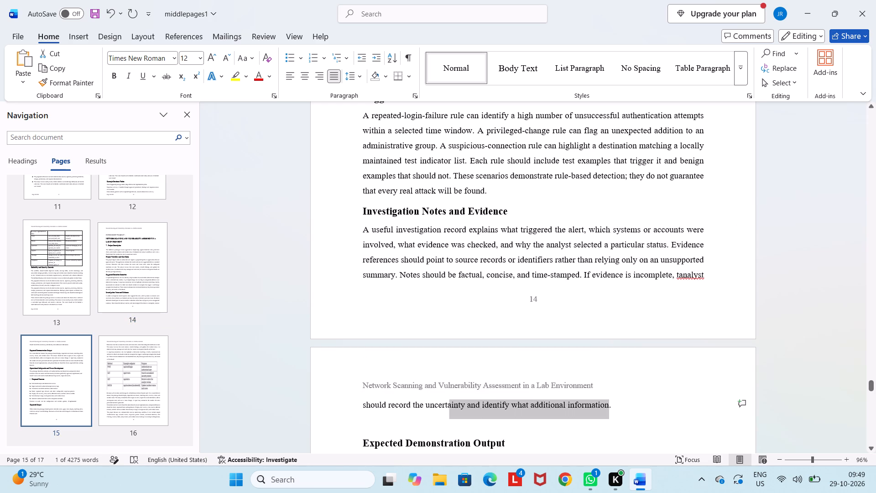
pyautogui.moveTo(458, 404); pyautogui.dragTo(357, 398)
pyautogui.press('BackSpace')
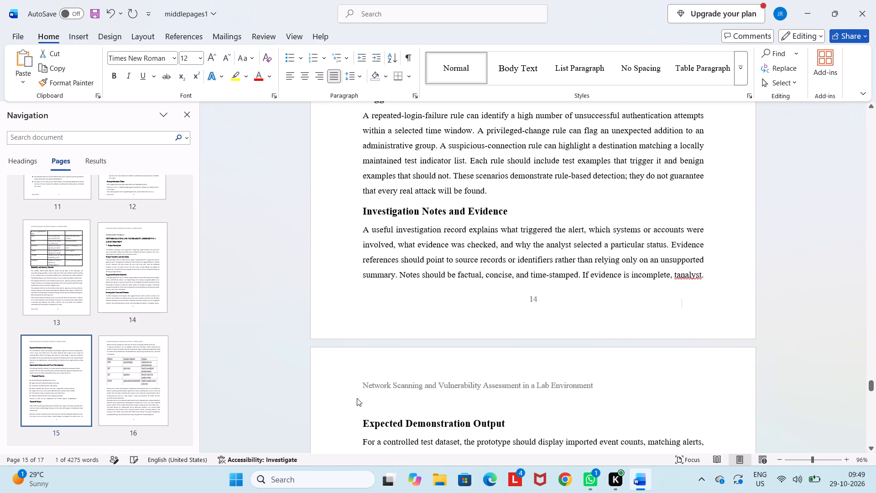
# Delete the leftover "tanalyst" and comma on page 14, ending the Investigation Notes and Evidence paragraph with "If evidence is incomplete.".
pyautogui.press('BackSpace')
pyautogui.press('BackSpace')
pyautogui.press('BackSpace')
pyautogui.press('BackSpace')
pyautogui.press('BackSpace')
pyautogui.press('BackSpace')
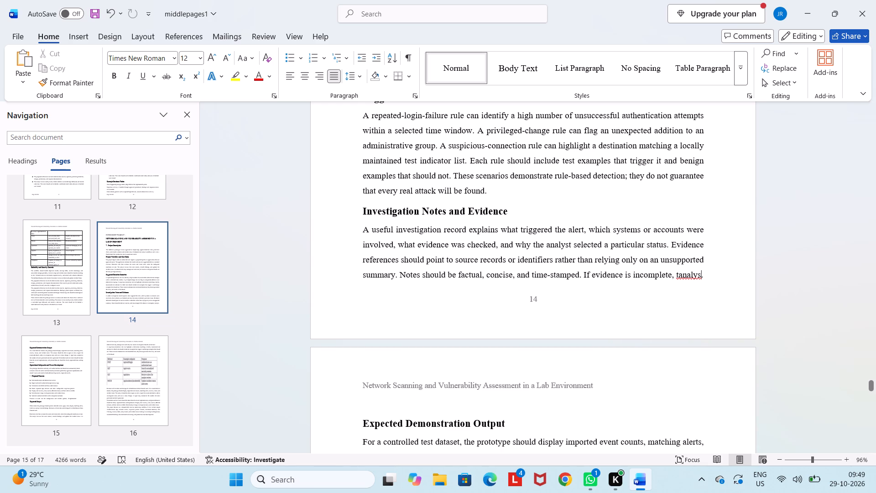
pyautogui.press('BackSpace')
pyautogui.press('BackSpace')
pyautogui.press('BackSpace')
pyautogui.press('BackSpace')
pyautogui.press('Right')
pyautogui.press('BackSpace')
pyautogui.press('.')
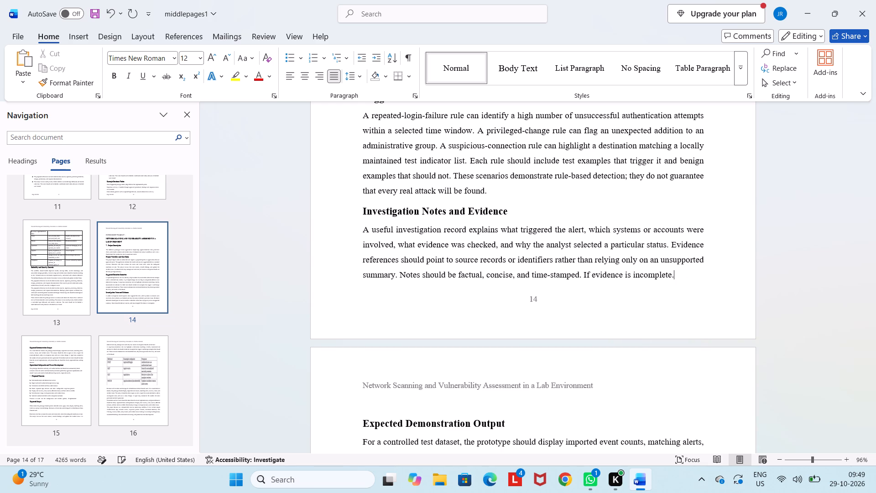
# Open the Section 6 footer on page 14 and shift its centred page number to the left margin.
pyautogui.scroll(-1, 641, 335)
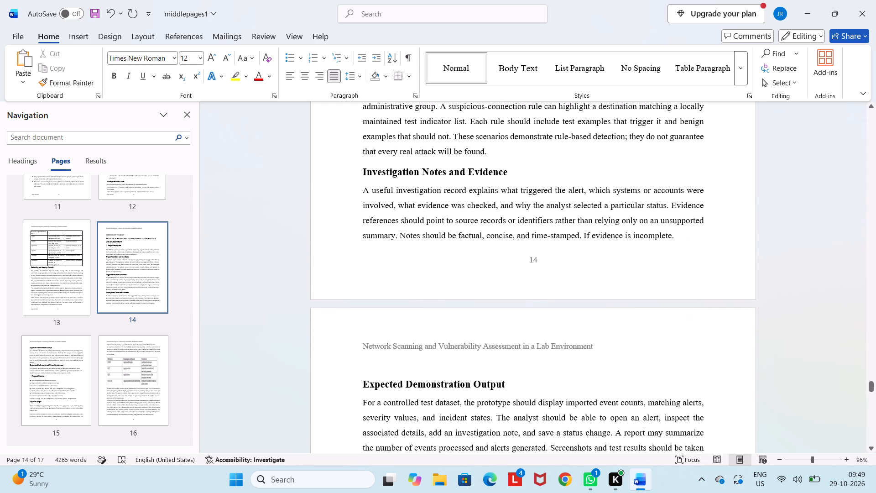
pyautogui.click(567, 271)
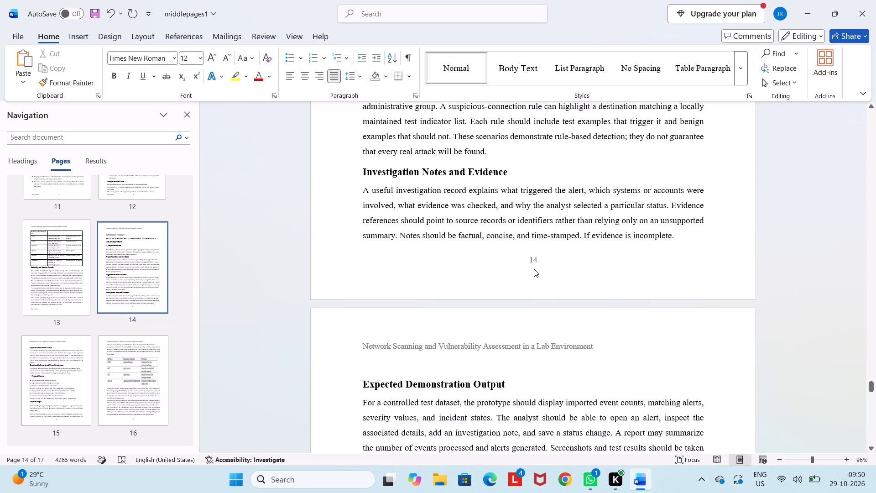
pyautogui.doubleClick(534, 269)
pyautogui.click(534, 269)
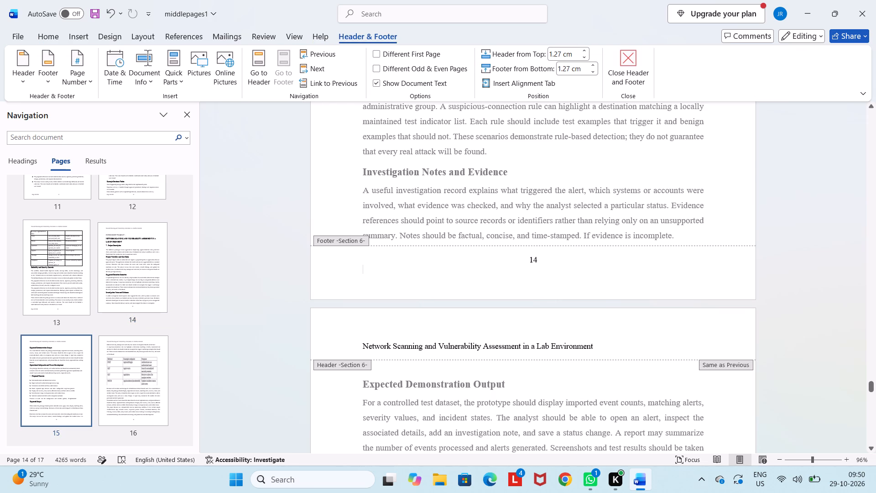
pyautogui.press('Up')
pyautogui.click(534, 261)
pyautogui.press('Left')
pyautogui.press('Down')
pyautogui.press('Left')
pyautogui.press('Down')
pyautogui.press('BackSpace')
# Enter "Dept Of CSE" directly before the page number in the Section 6 footer, with an extra space before "CSE".
pyautogui.write('De')
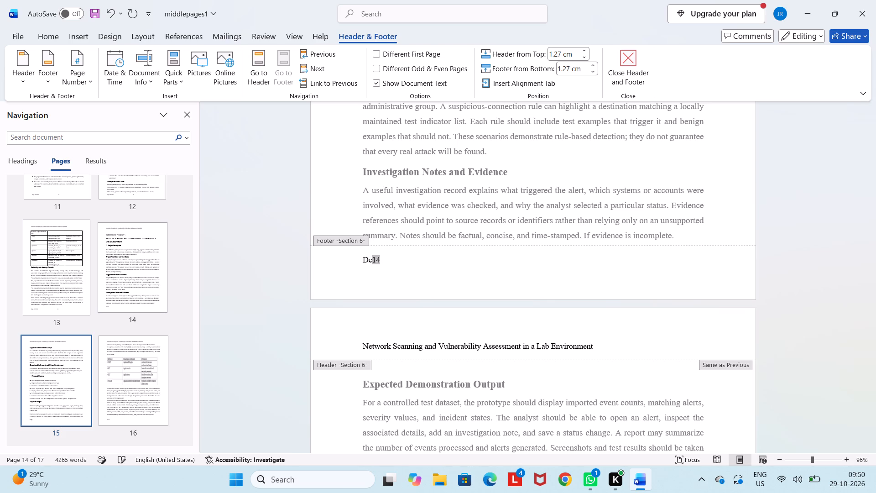
pyautogui.write('pt Od')
pyautogui.press('BackSpace')
pyautogui.write('f')
pyautogui.press('space')
pyautogui.write('CS')
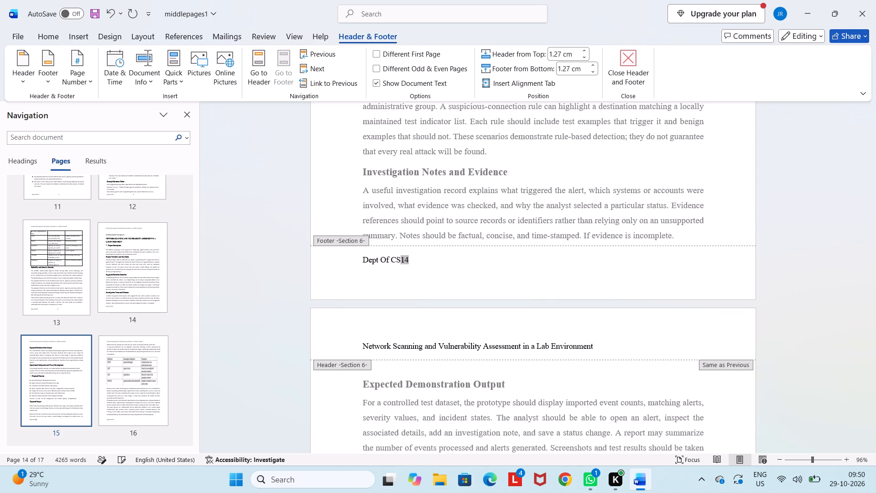
pyautogui.press('e')
pyautogui.press('BackSpace')
pyautogui.hotkey('shift', 'e')
pyautogui.press('Left')
pyautogui.press('Left')
pyautogui.press('Left')
pyautogui.press('space')
pyautogui.press('Right')
pyautogui.press('Right')
pyautogui.press('Right')
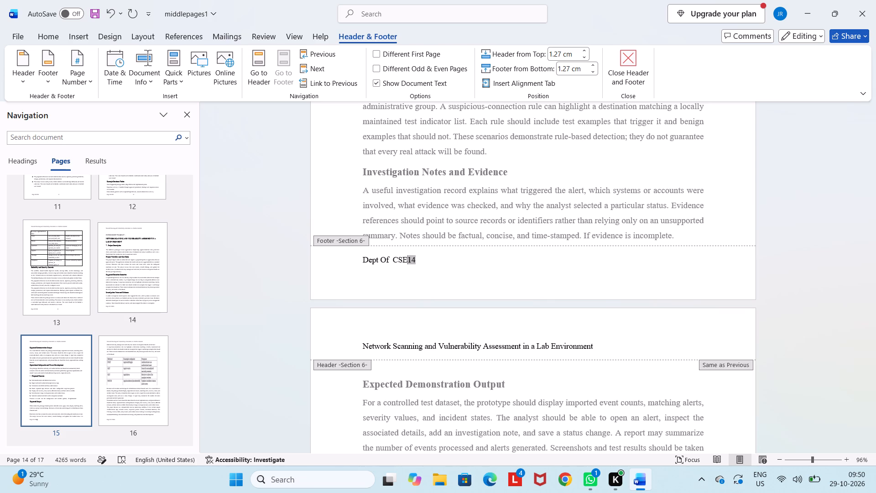
# Examine the footers on pages 11 to 13 to compare their layout with the Section 6 footer.
pyautogui.scroll(6, 534, 261)
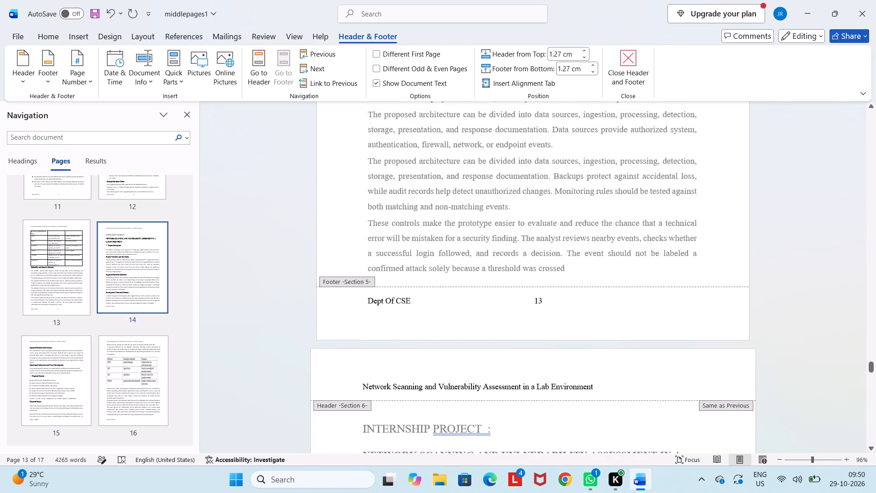
pyautogui.scroll(5, 534, 261)
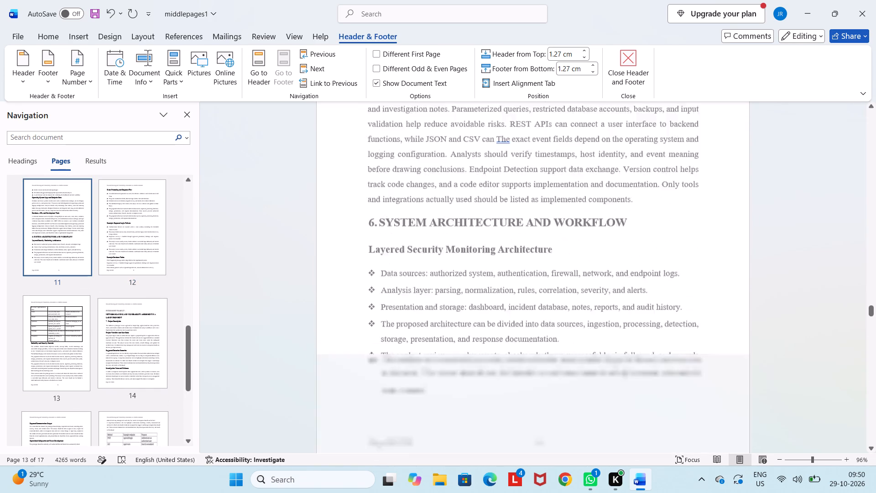
pyautogui.scroll(1, 534, 261)
pyautogui.scroll(-5, 534, 261)
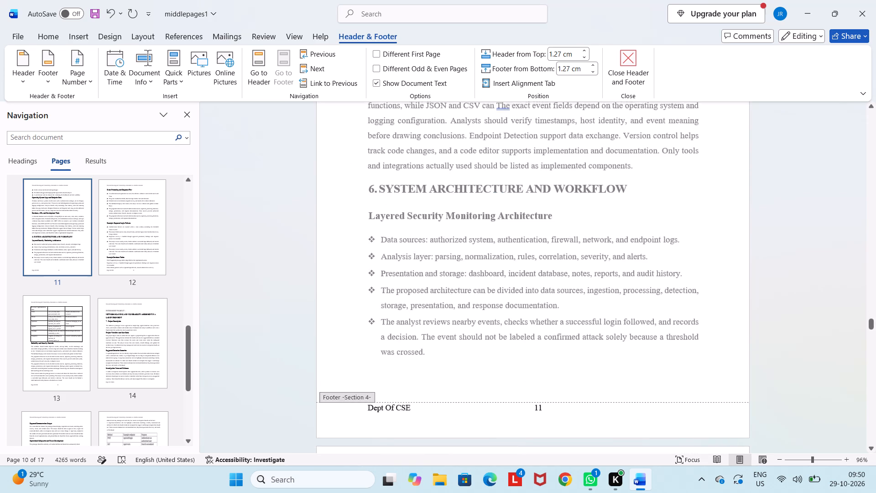
pyautogui.scroll(-7, 534, 261)
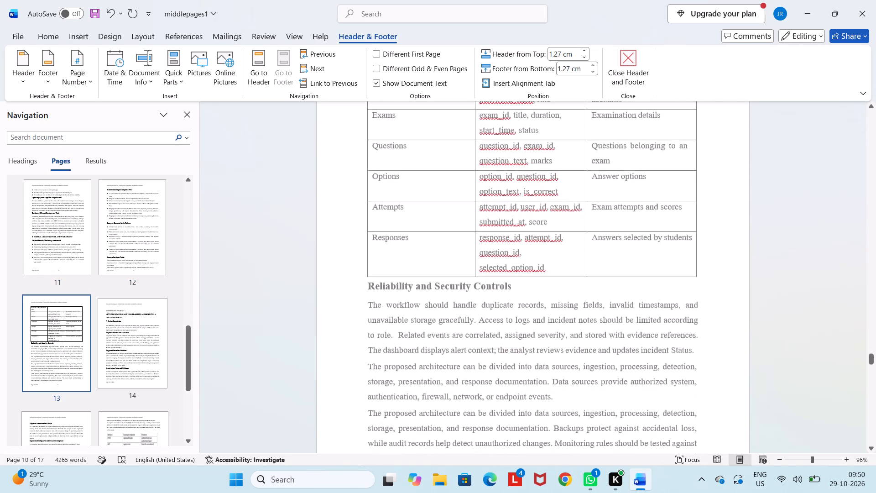
pyautogui.scroll(-8, 534, 261)
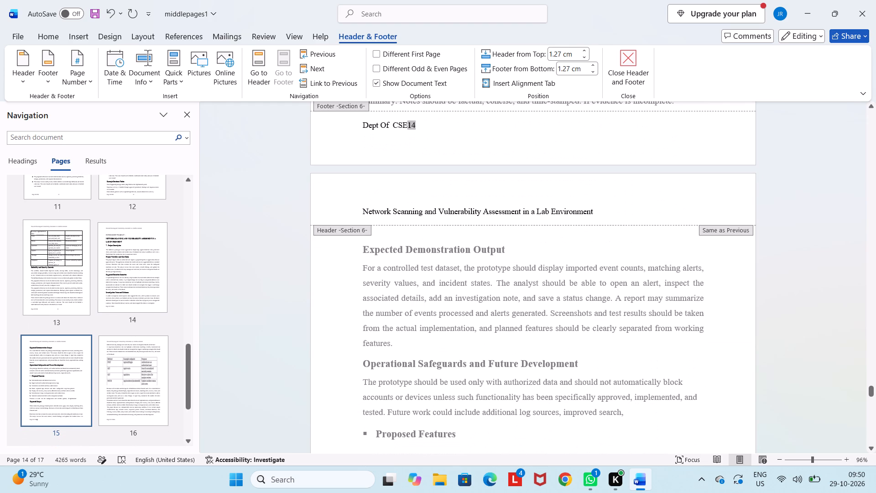
# Insert a tab between "Dept Of CSE" and the page number in the page 14 footer to centre the number.
pyautogui.click(534, 261)
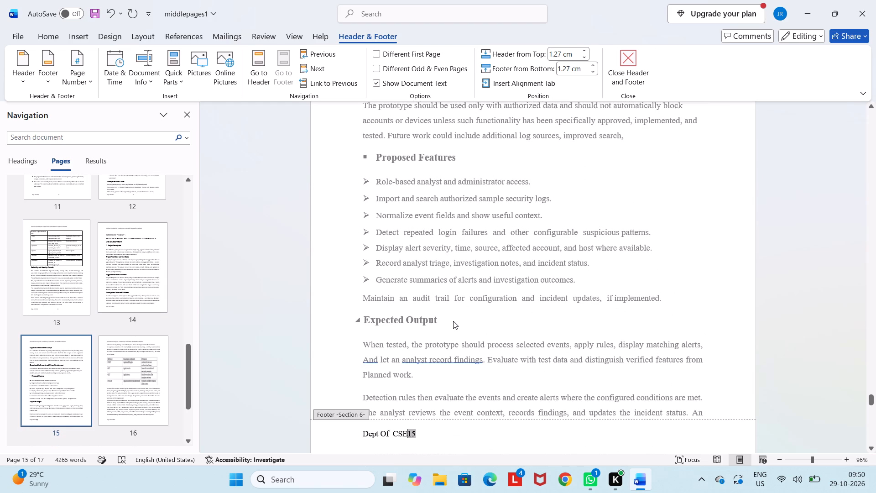
pyautogui.scroll(4, 453, 321)
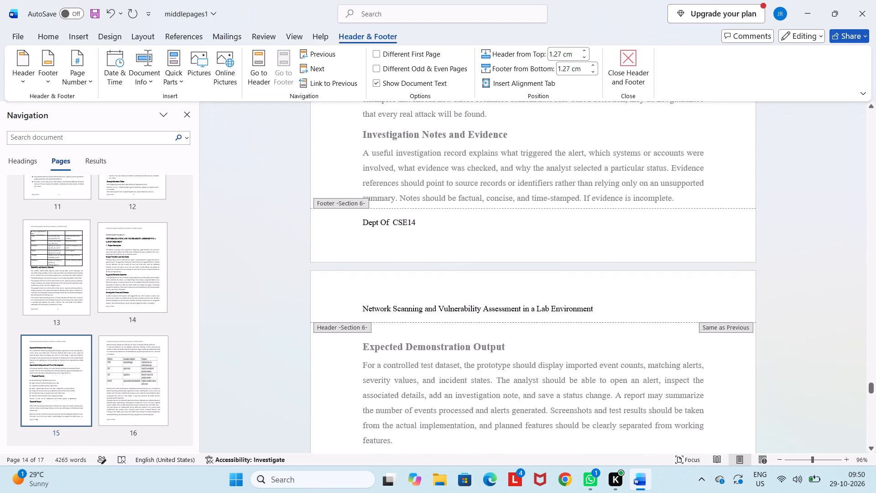
pyautogui.click(411, 220)
pyautogui.press('Tab')
# Check the "Dept Of CSE" text and page number placement in the footers on pages 15 to 17.
pyautogui.scroll(-1, 411, 220)
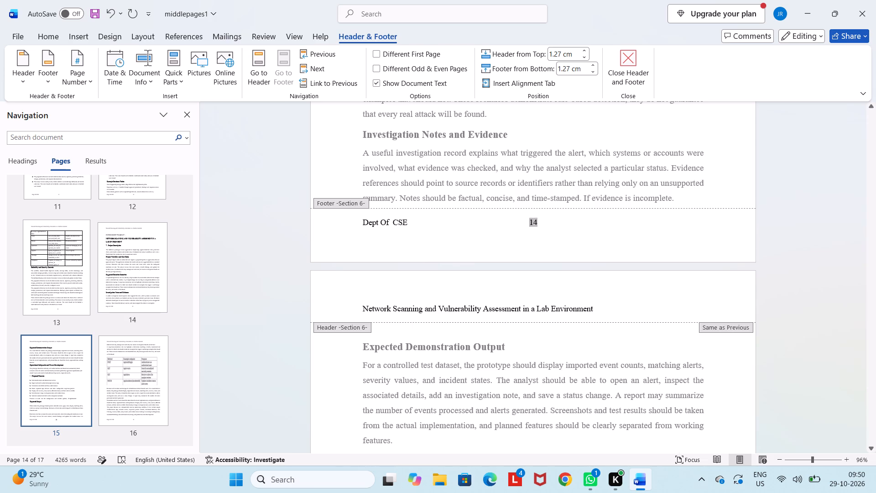
pyautogui.scroll(-6, 411, 220)
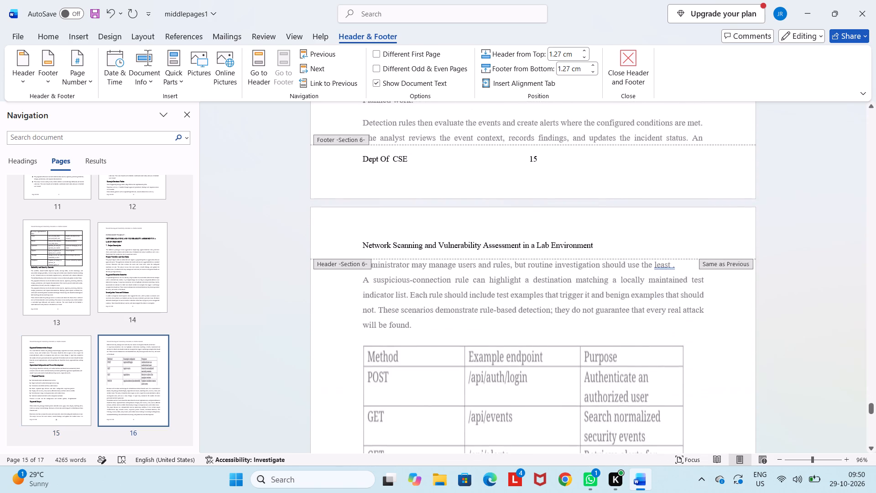
pyautogui.scroll(-4, 411, 220)
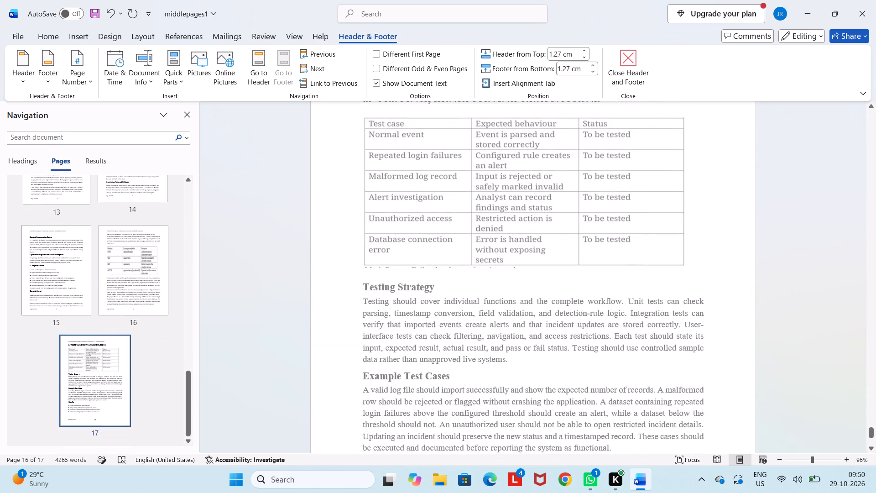
pyautogui.scroll(-3, 411, 220)
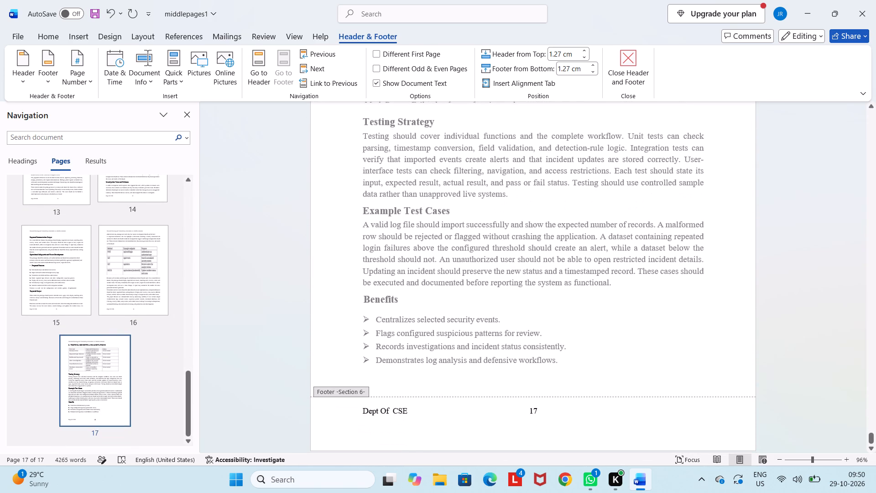
pyautogui.scroll(-2, 411, 220)
# Save the middlepages1 document.
pyautogui.hotkey('ctrl', 's')
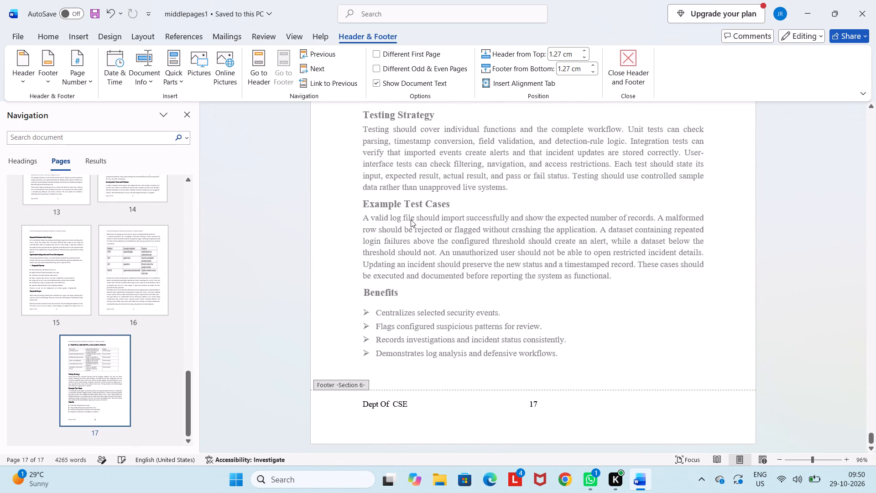
pyautogui.hotkey('ctrl', 's')
pyautogui.hotkey('ctrl', 's')
pyautogui.hotkey('ctrl', 's')
# Leave header and footer editing and return to the body text at the Suggested Detection Scenarios heading on page 14.
pyautogui.scroll(4, 411, 220)
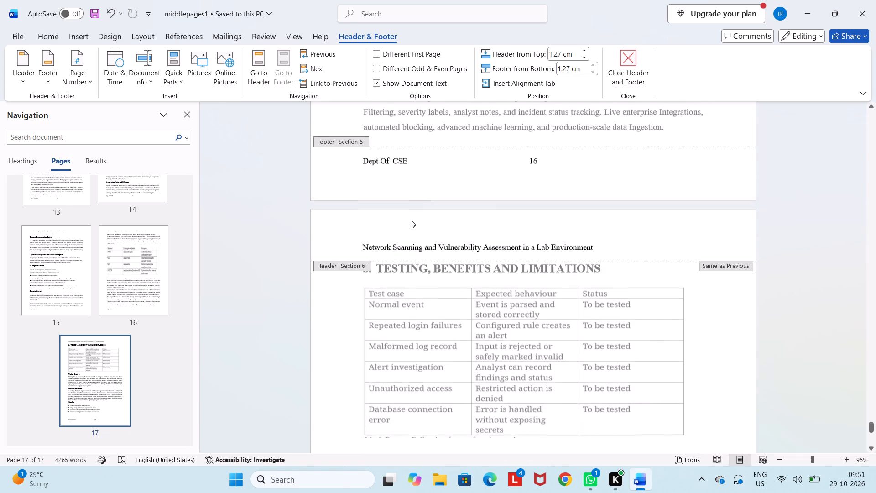
pyautogui.scroll(5, 411, 220)
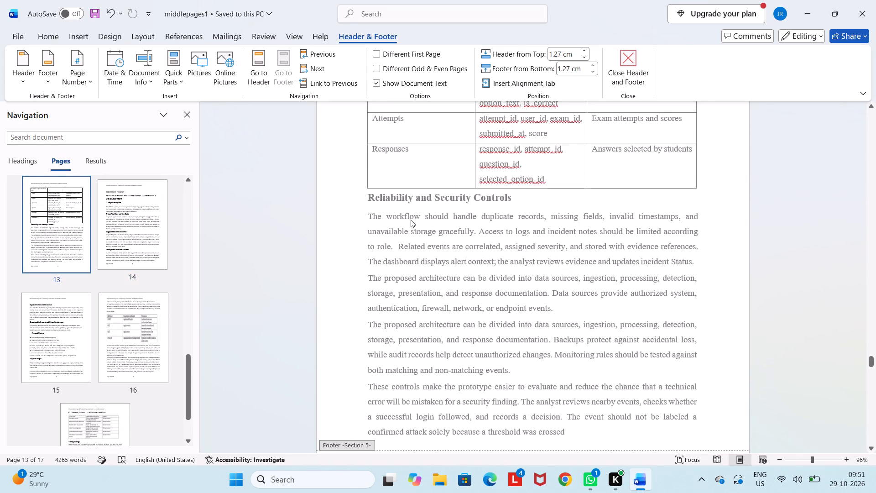
pyautogui.scroll(6, 411, 220)
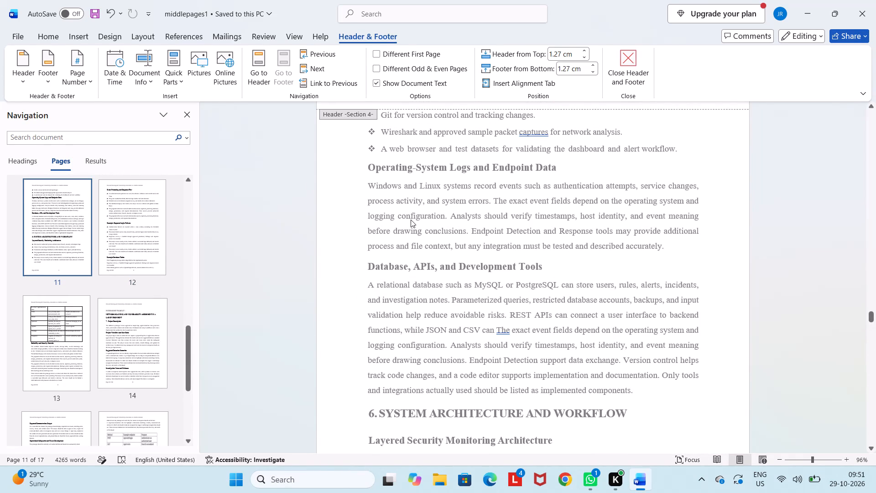
pyautogui.tripleClick(360, 231)
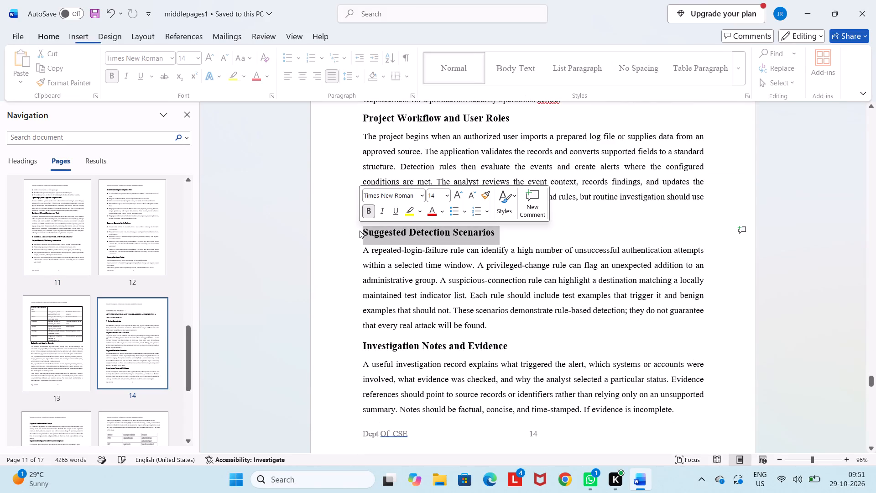
pyautogui.click(360, 231)
# Review the report from the Introduction on page 1 through page 5, checking body text, lists, headers and footers.
pyautogui.scroll(6, 360, 231)
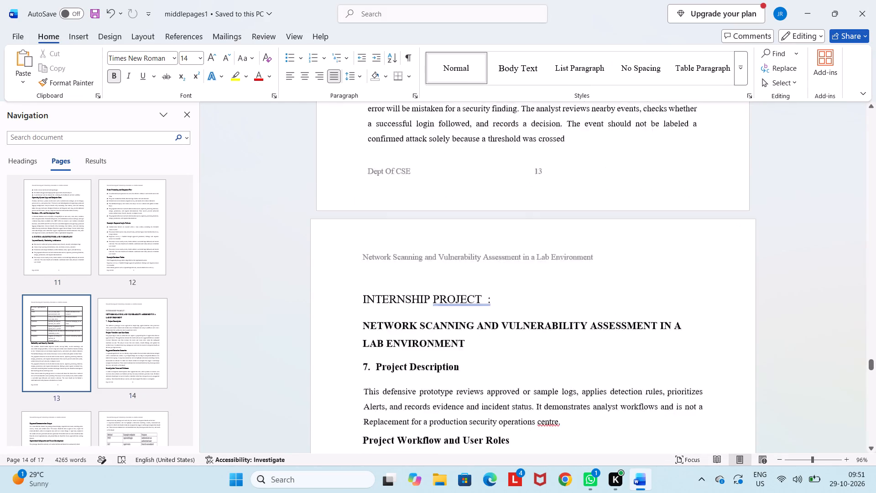
pyautogui.scroll(9, 360, 231)
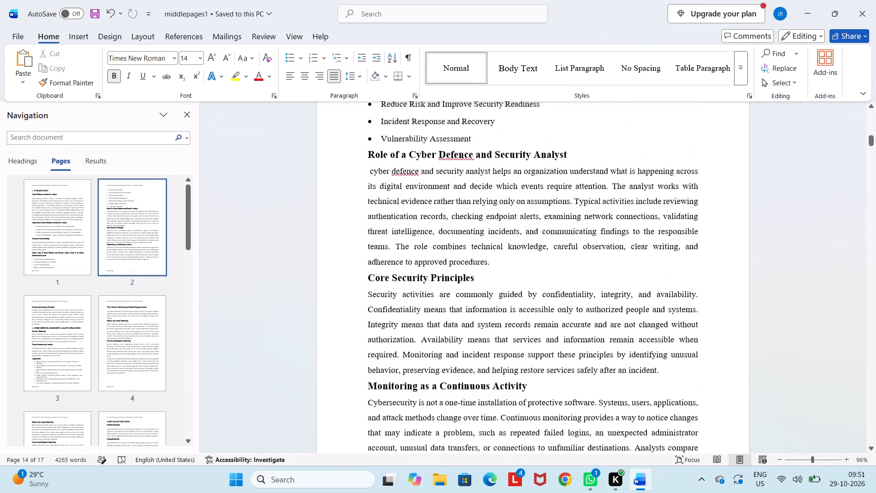
pyautogui.scroll(9, 360, 231)
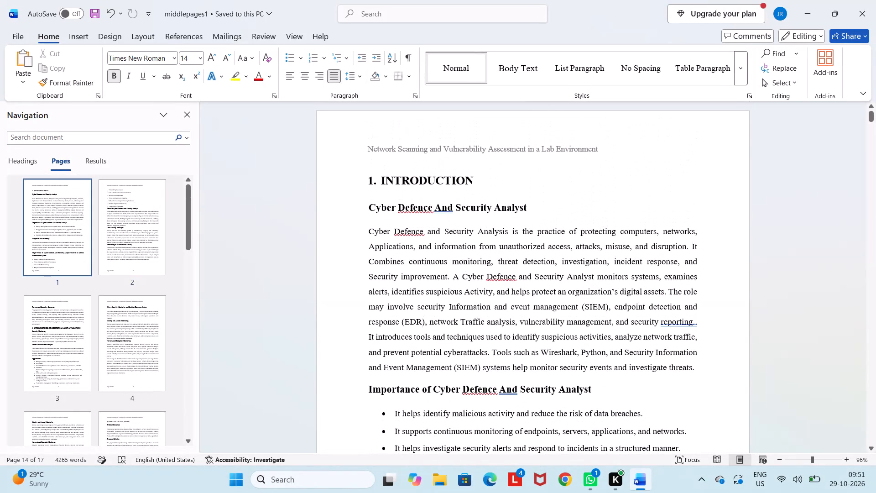
pyautogui.scroll(-3, 360, 231)
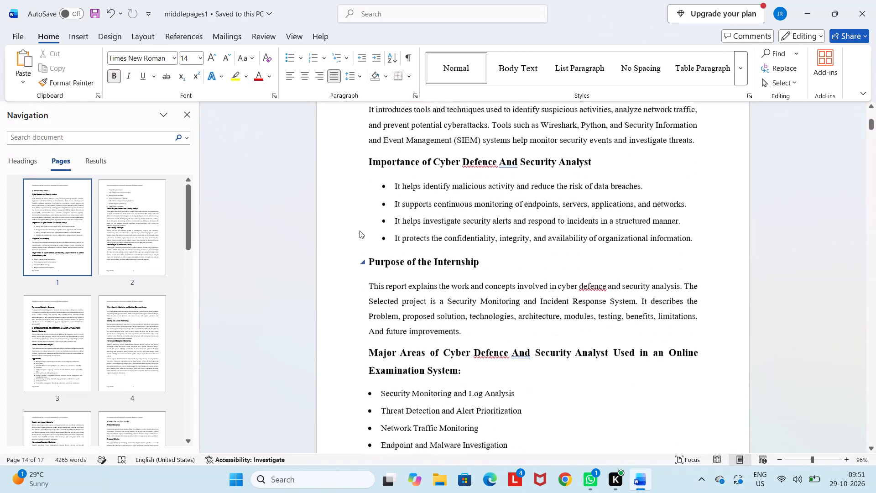
pyautogui.scroll(-3, 360, 231)
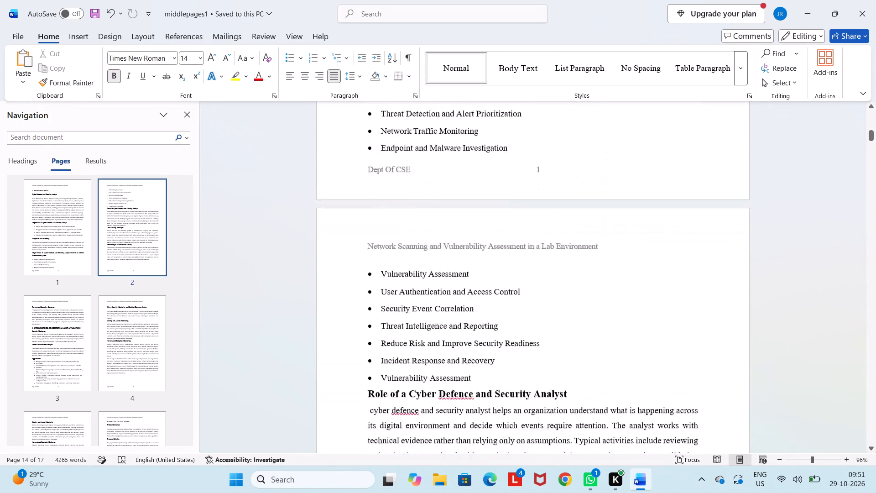
pyautogui.scroll(-1, 360, 231)
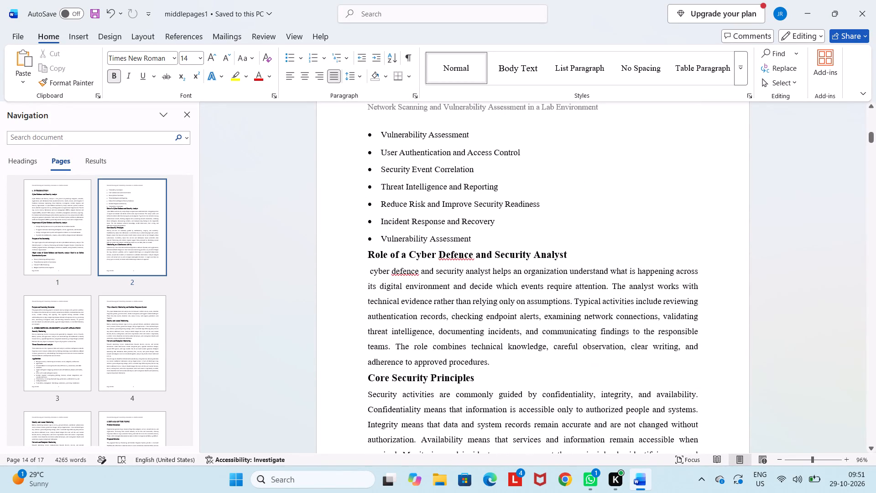
pyautogui.scroll(-3, 360, 231)
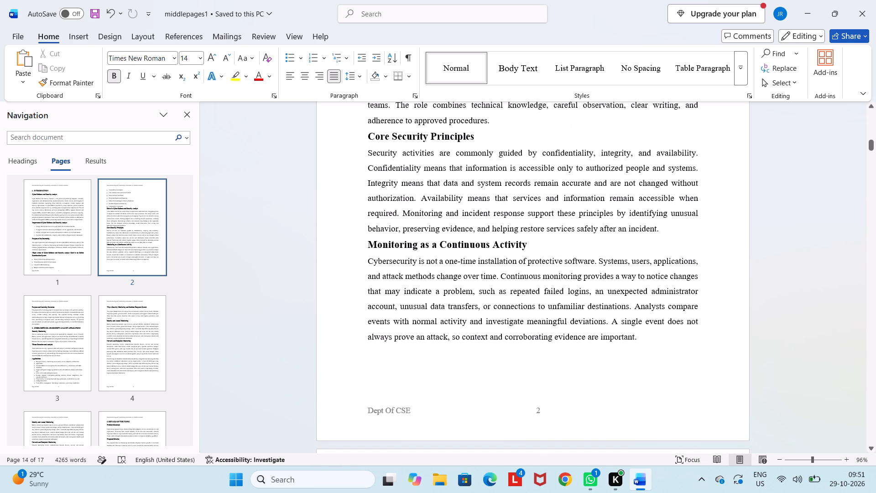
pyautogui.scroll(-2, 360, 231)
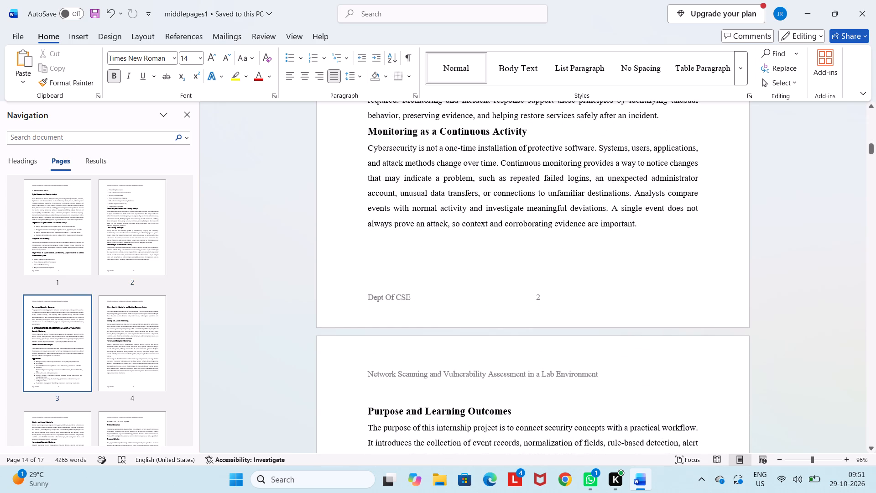
pyautogui.scroll(-6, 360, 231)
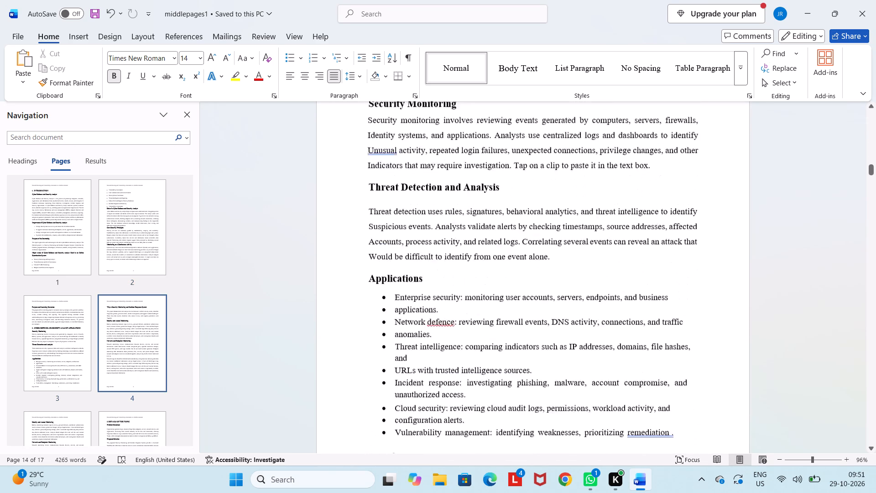
pyautogui.scroll(-1, 360, 231)
pyautogui.scroll(1, 360, 231)
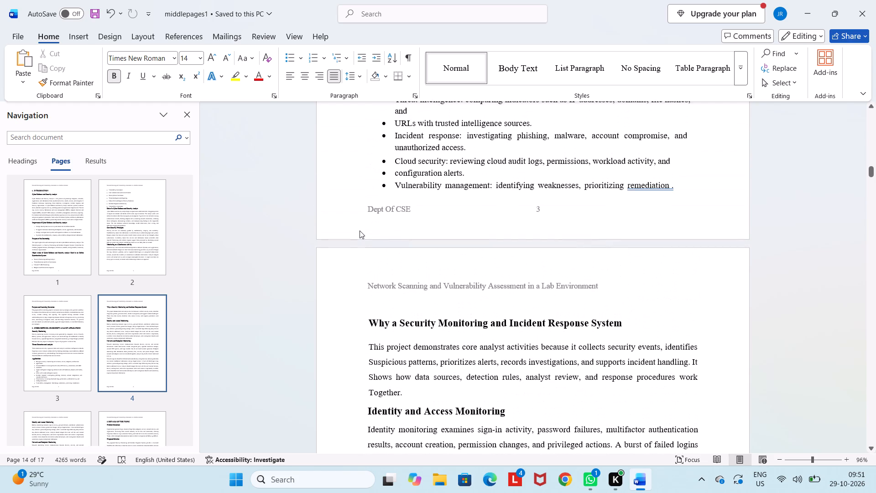
pyautogui.scroll(1, 360, 231)
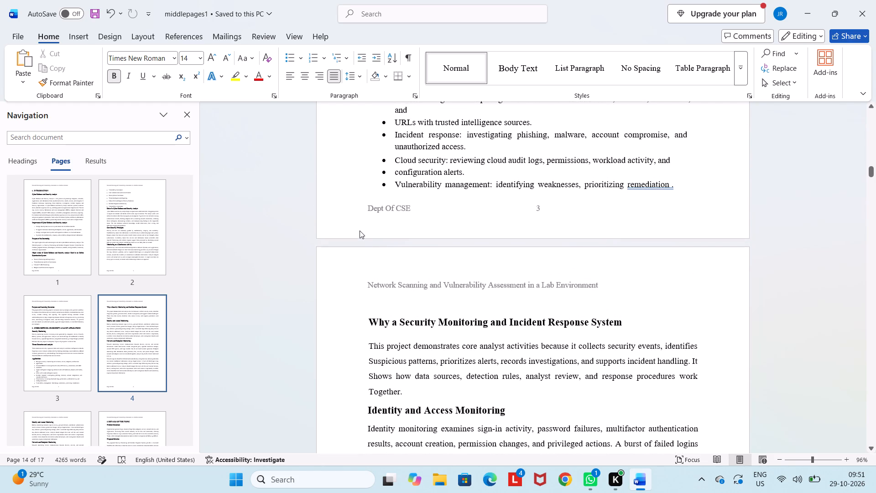
pyautogui.scroll(-9, 360, 231)
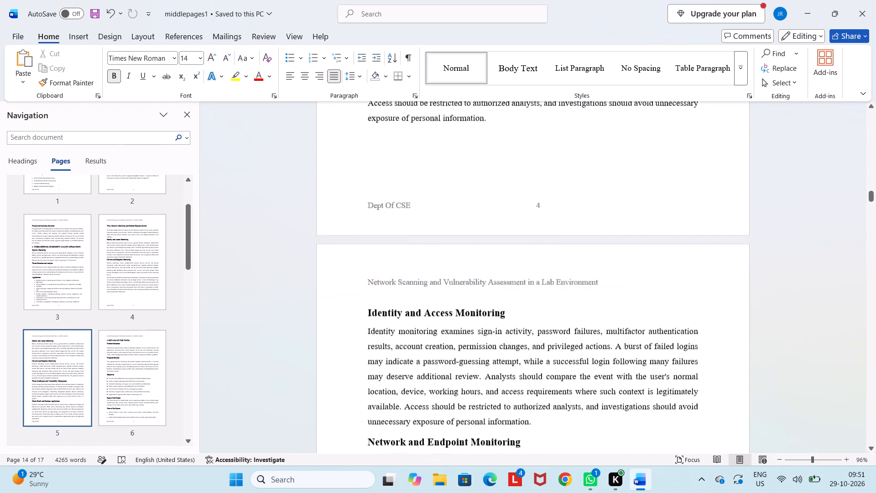
pyautogui.scroll(-3, 360, 231)
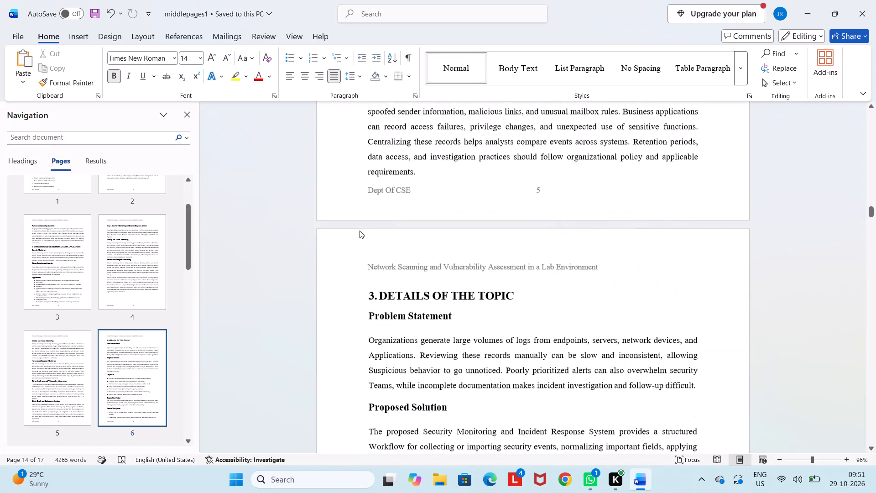
# Review pages 6 to 9, from Details of the Topic through the modules to Technologies Used, checking layout and footers.
pyautogui.scroll(-5, 360, 231)
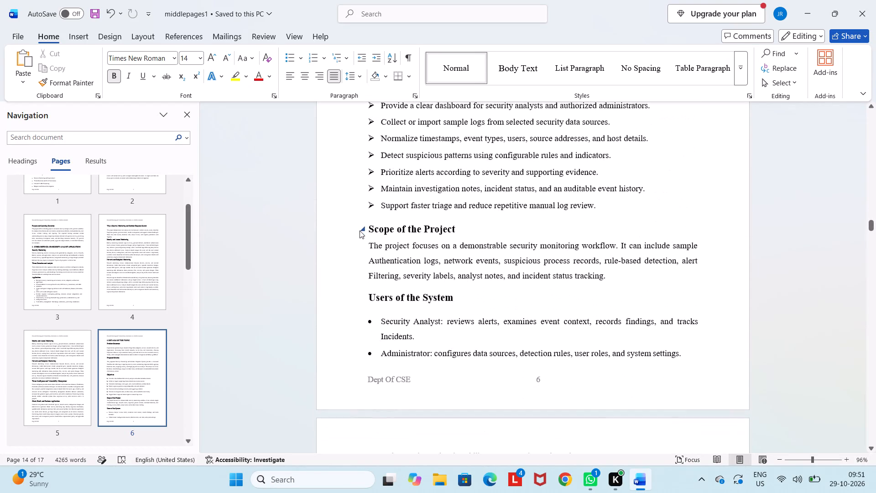
pyautogui.scroll(-3, 360, 231)
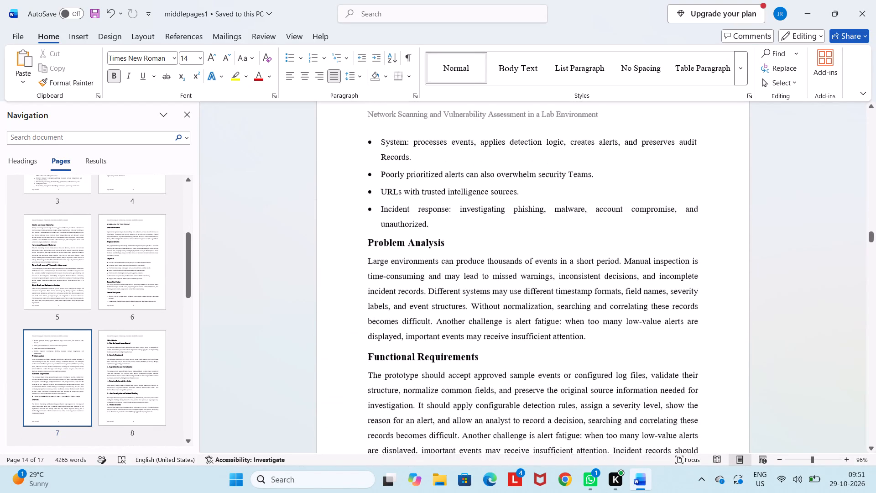
pyautogui.scroll(-4, 360, 231)
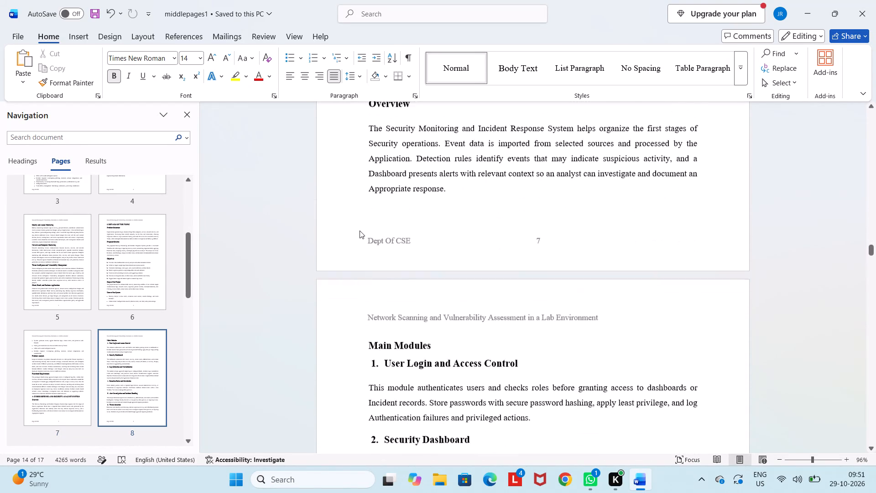
pyautogui.scroll(-6, 360, 231)
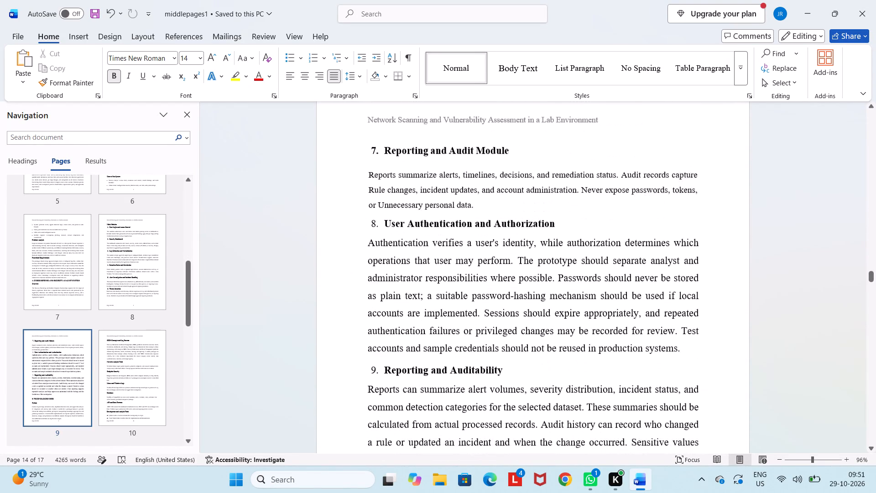
pyautogui.scroll(1, 360, 231)
pyautogui.scroll(-2, 360, 231)
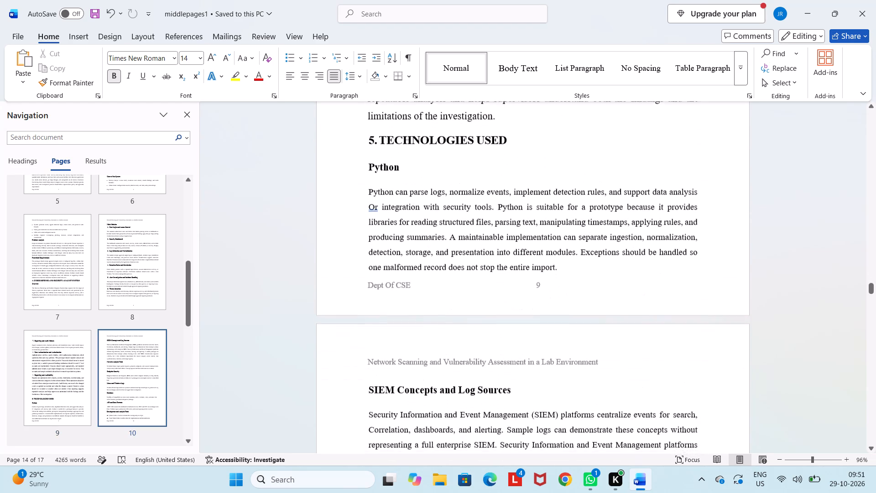
# Review pages 10 to 16, checking the technology lists, database table, internship project text, headers and footers.
pyautogui.scroll(-3, 360, 231)
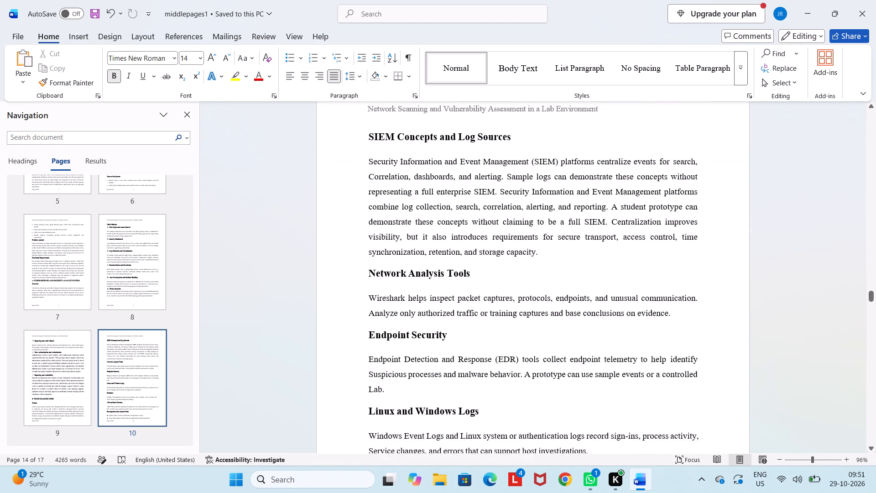
pyautogui.scroll(-3, 360, 231)
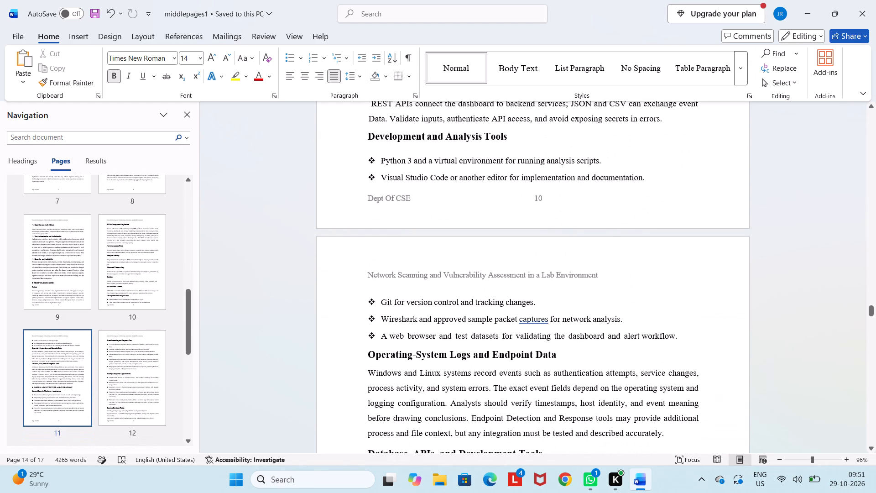
pyautogui.scroll(-4, 360, 231)
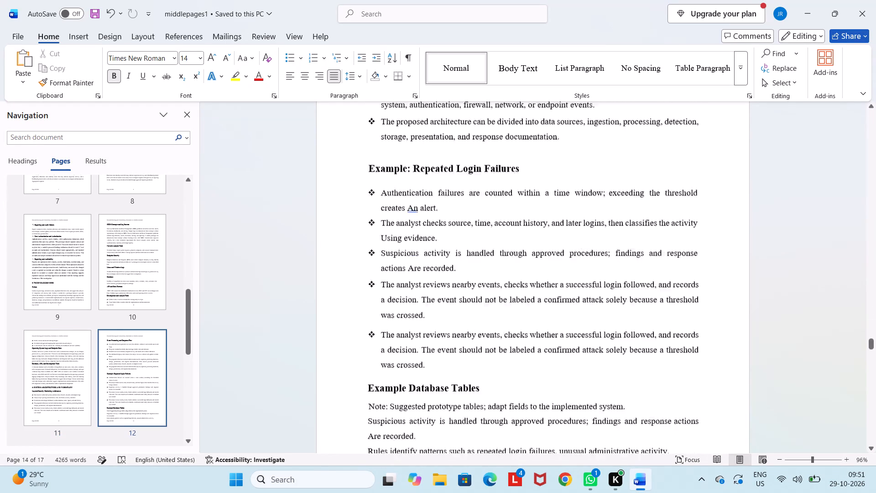
pyautogui.scroll(-2, 360, 231)
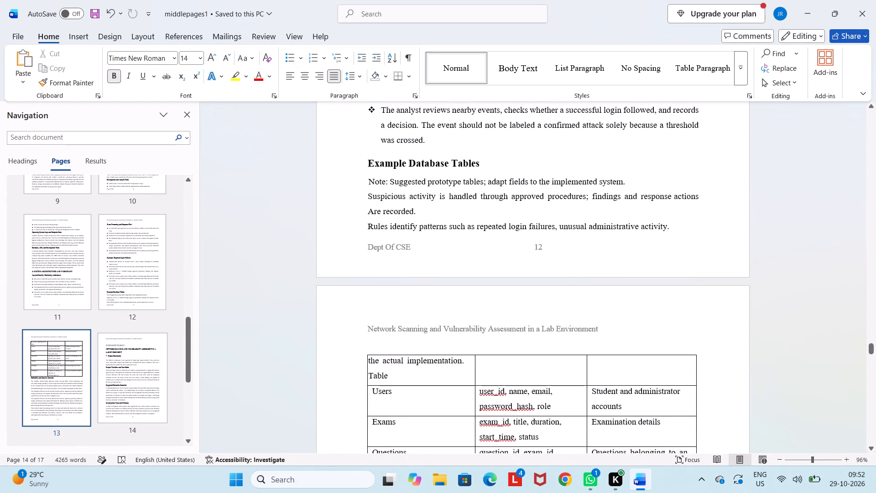
pyautogui.scroll(-5, 360, 231)
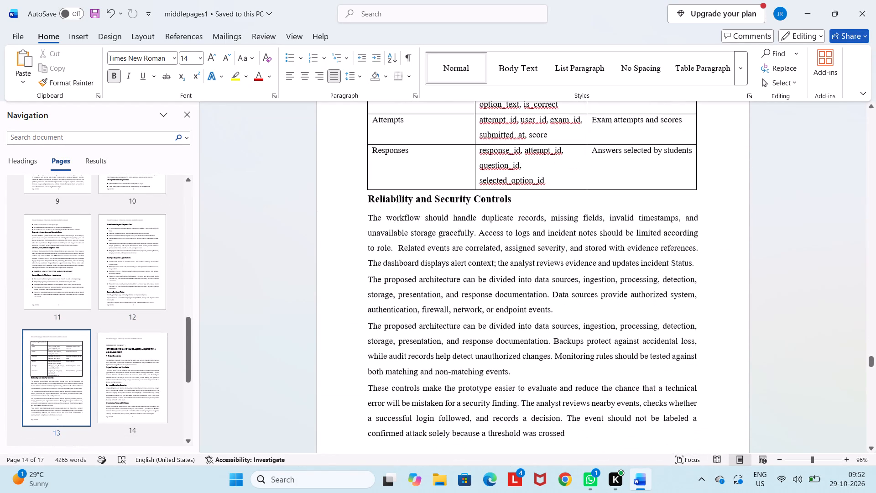
pyautogui.scroll(-4, 360, 231)
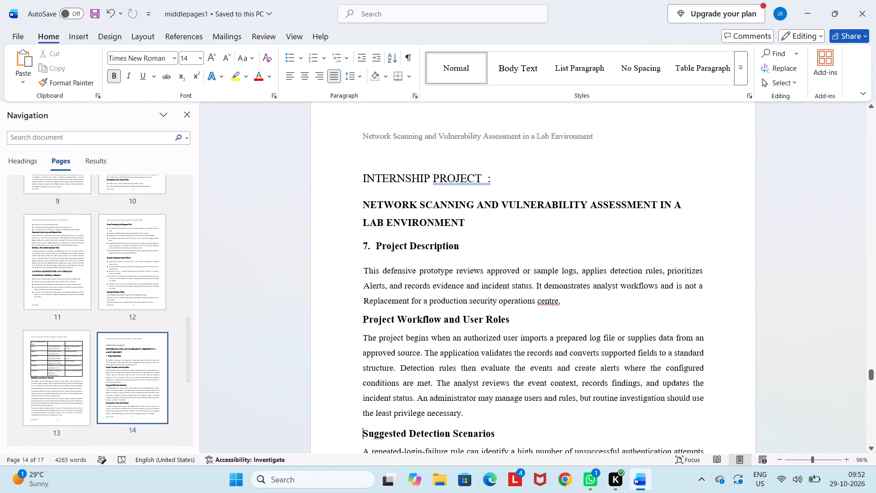
pyautogui.scroll(-4, 360, 231)
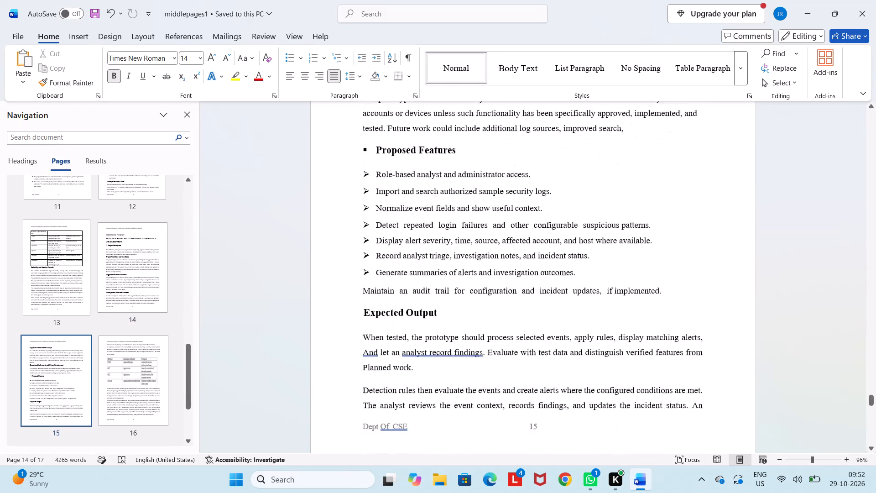
pyautogui.scroll(-2, 360, 231)
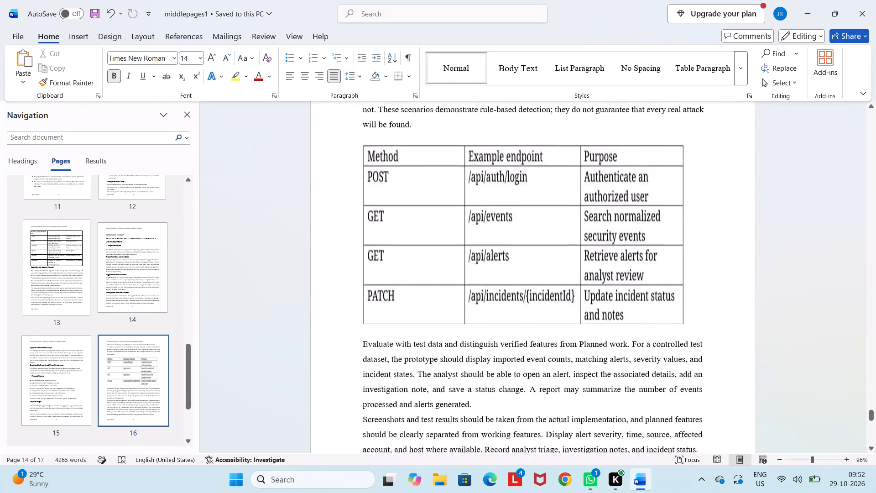
# Insert a paragraph break before "An administrator may manage users and rules" at the end of page 15.
pyautogui.scroll(1, 360, 231)
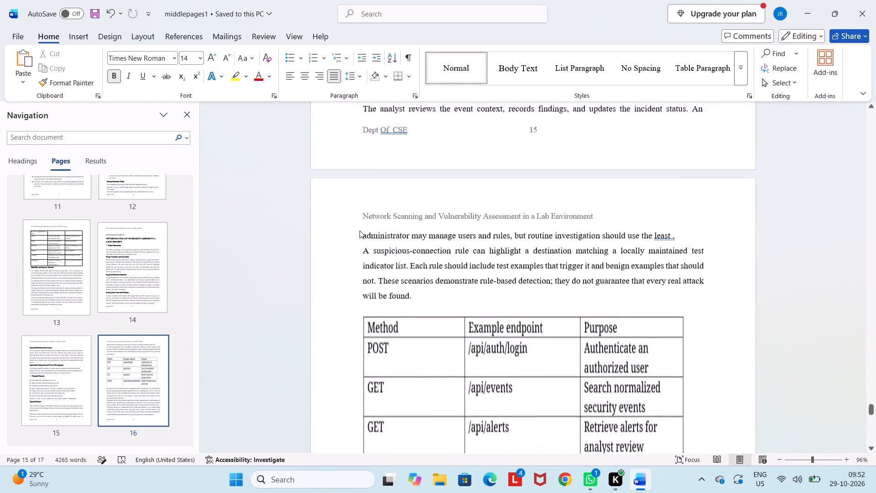
pyautogui.scroll(1, 360, 231)
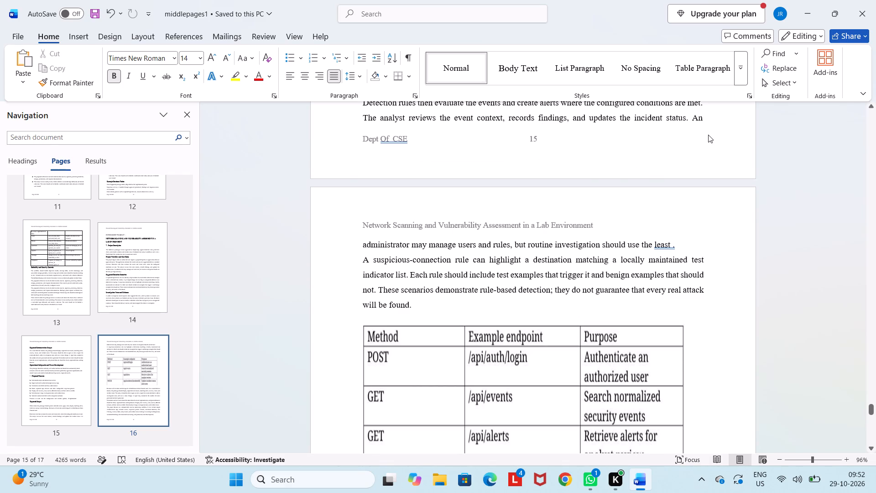
pyautogui.click(691, 116)
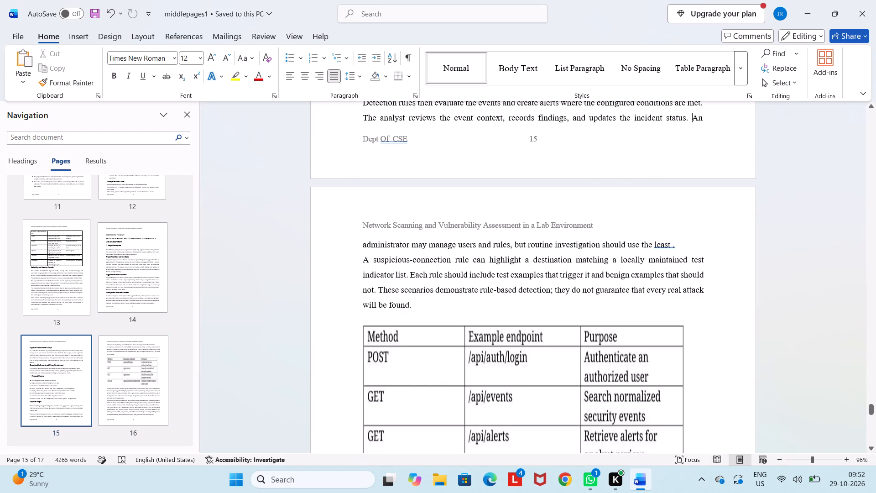
pyautogui.press('Return')
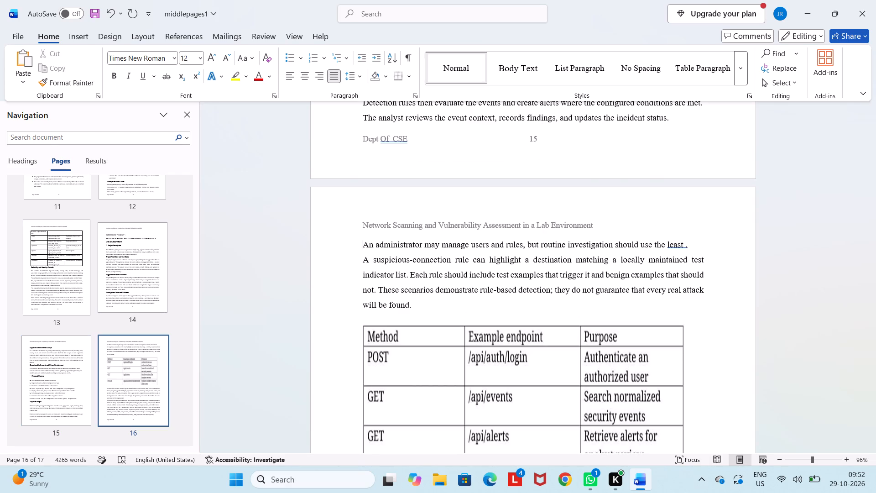
# Check the layout of pages 16 and 17, from the endpoint table through to the Benefits list.
pyautogui.scroll(-3, 691, 116)
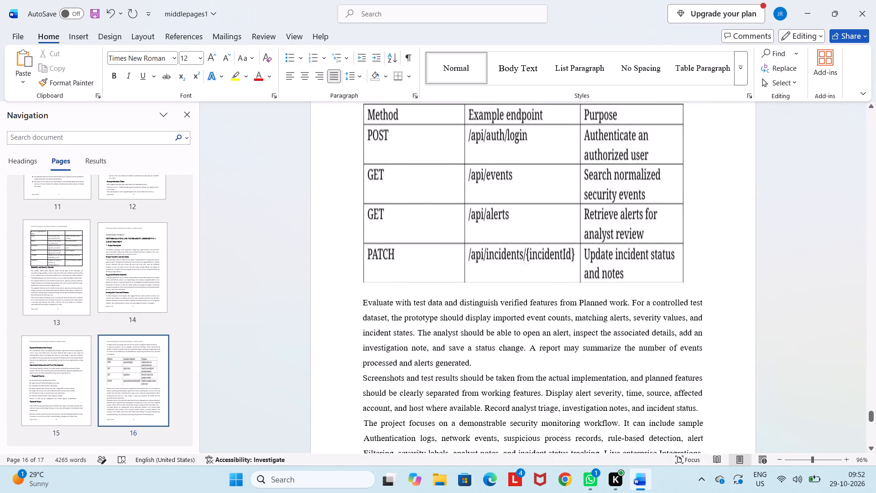
pyautogui.scroll(-3, 691, 116)
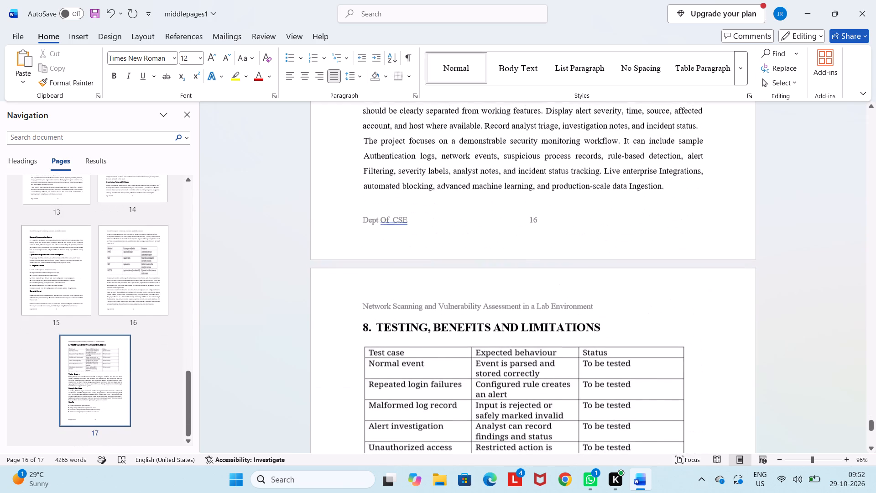
pyautogui.scroll(-2, 691, 116)
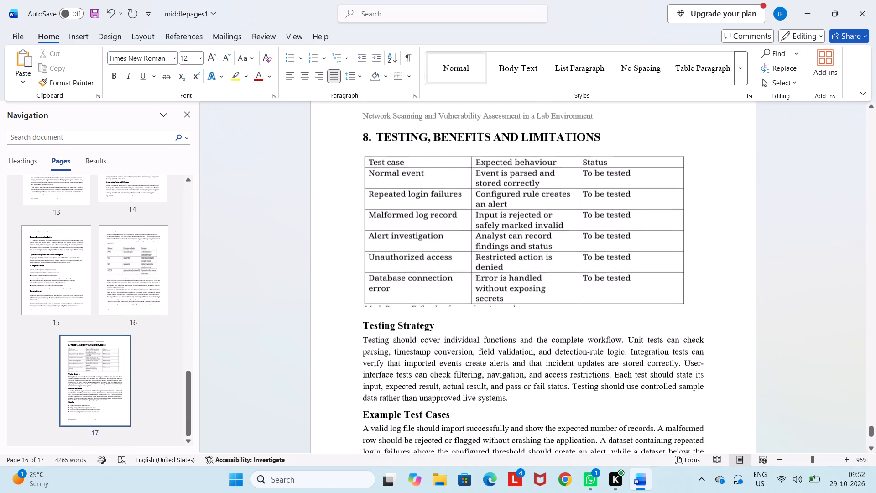
pyautogui.scroll(-3, 691, 116)
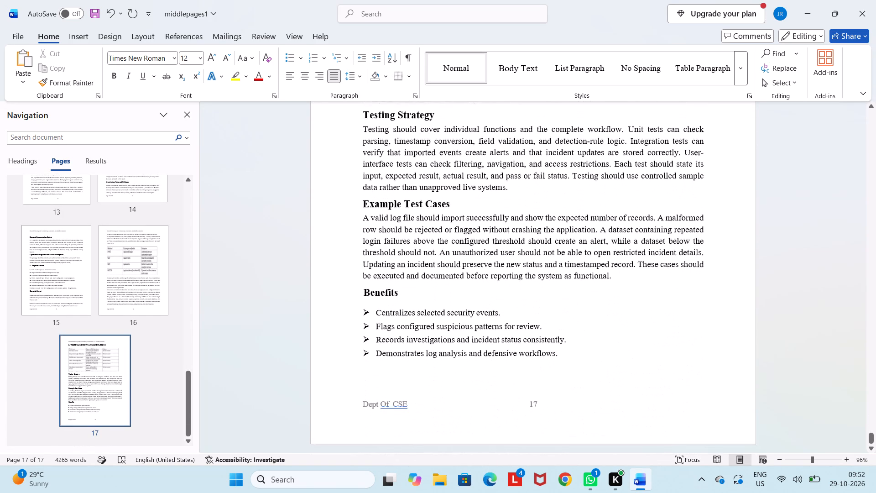
pyautogui.scroll(-1, 691, 116)
# Save the middlepages1 document.
pyautogui.hotkey('ctrl', 's')
pyautogui.hotkey('ctrl', 's')
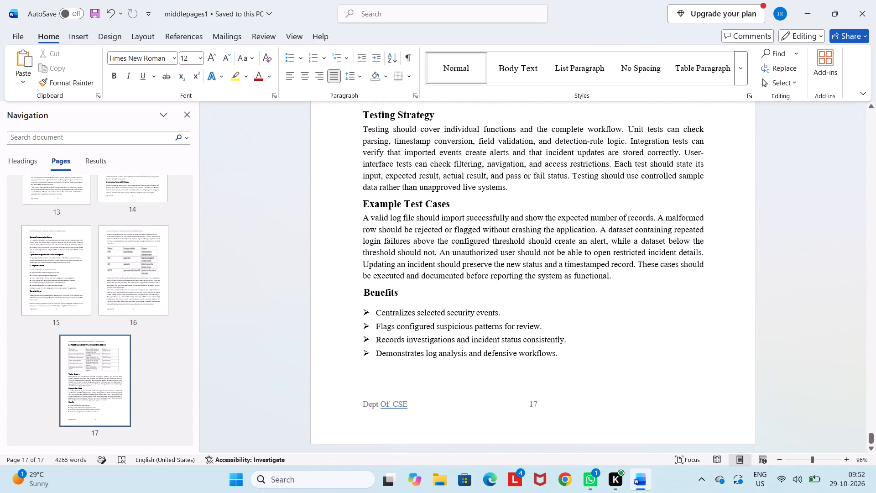
# Open the Save As options for the middlepages1 document.
pyautogui.click(21, 35)
pyautogui.click(40, 210)
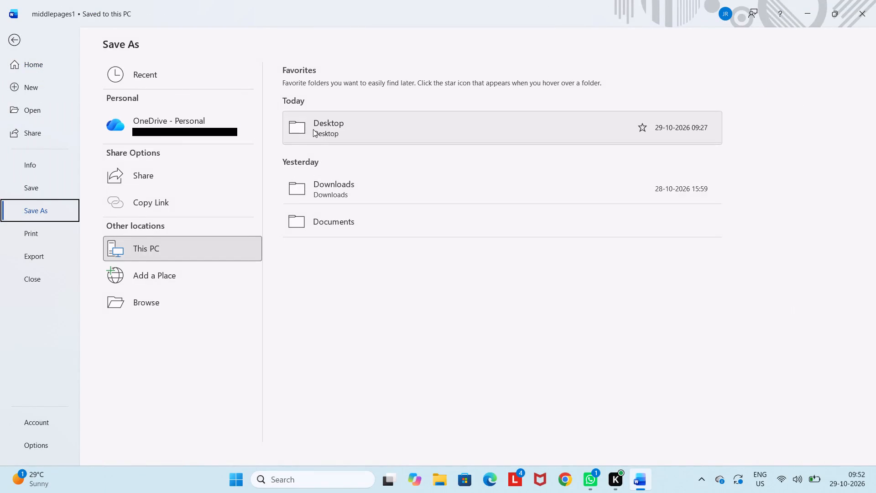
# Save a copy of the document to the Desktop folder as a Word Document named middlepagefinal.
pyautogui.click(290, 138)
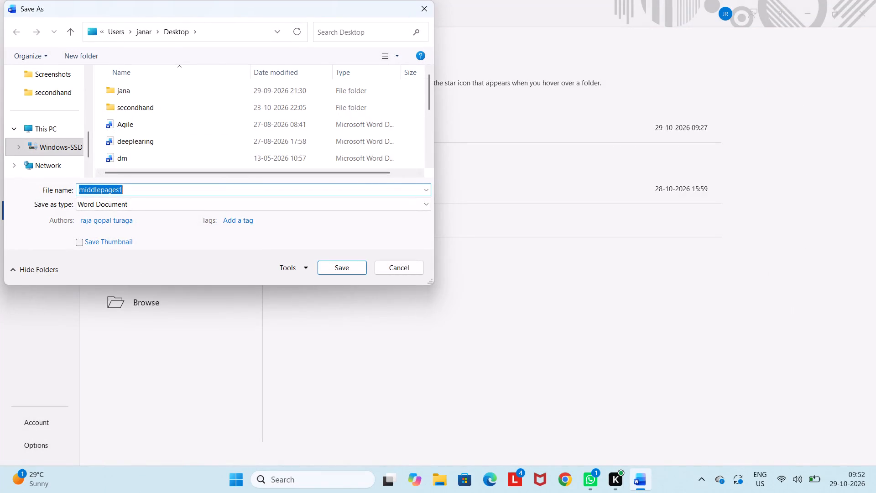
pyautogui.click(218, 190)
pyautogui.press('BackSpace')
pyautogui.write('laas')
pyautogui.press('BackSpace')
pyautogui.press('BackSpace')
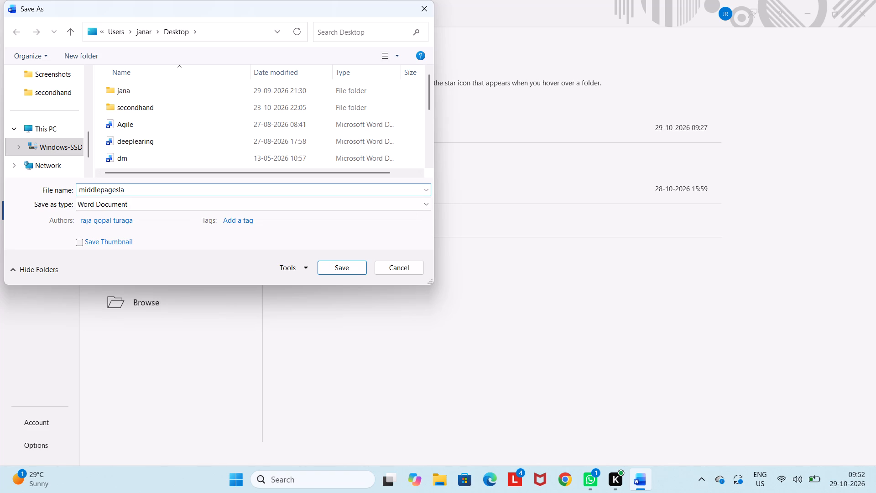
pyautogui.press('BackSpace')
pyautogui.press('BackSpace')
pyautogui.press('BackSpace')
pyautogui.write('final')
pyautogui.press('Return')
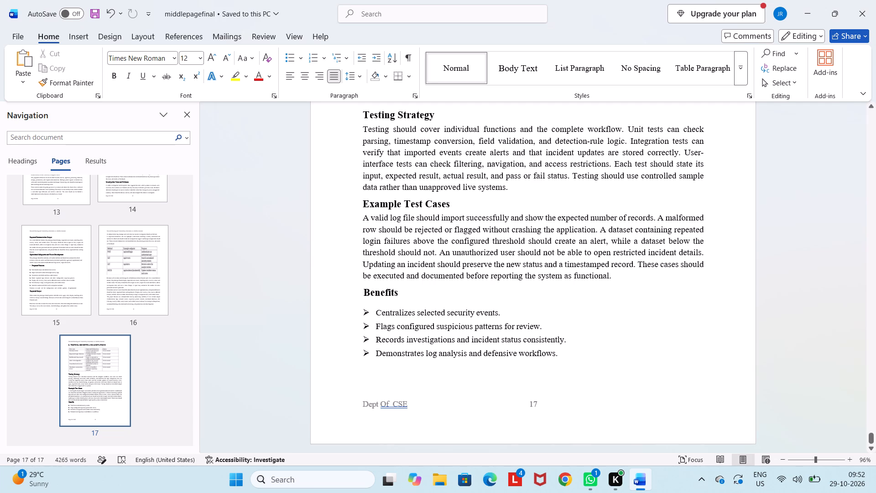
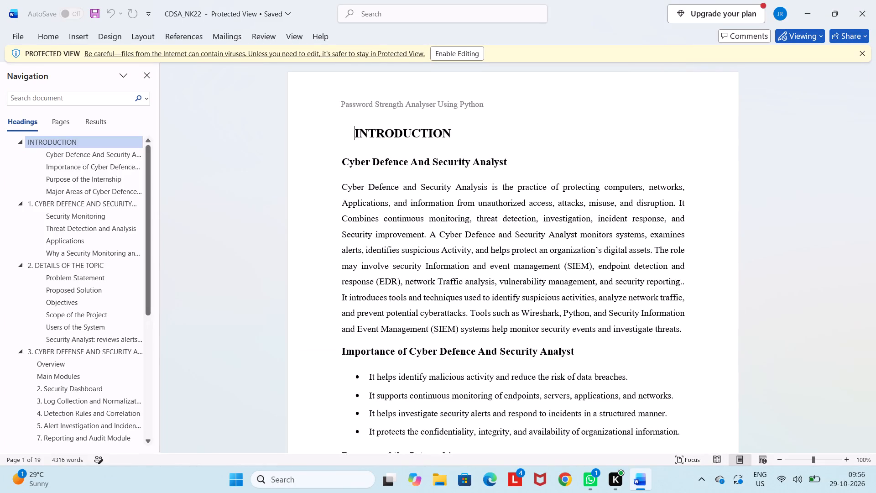
# Review the CDSA_NK22 report from the Introduction through to the Project Description section, checking its layout, headers and page numbers.
pyautogui.scroll(-2, 706, 131)
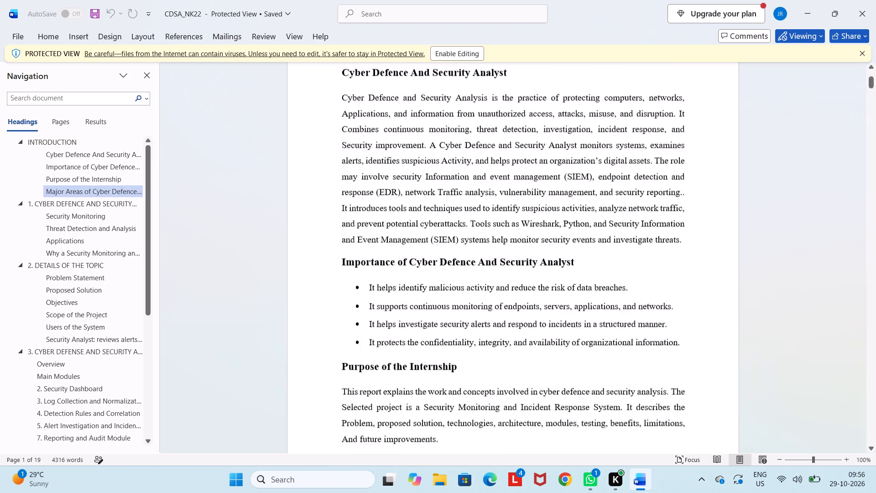
pyautogui.scroll(-14, 706, 131)
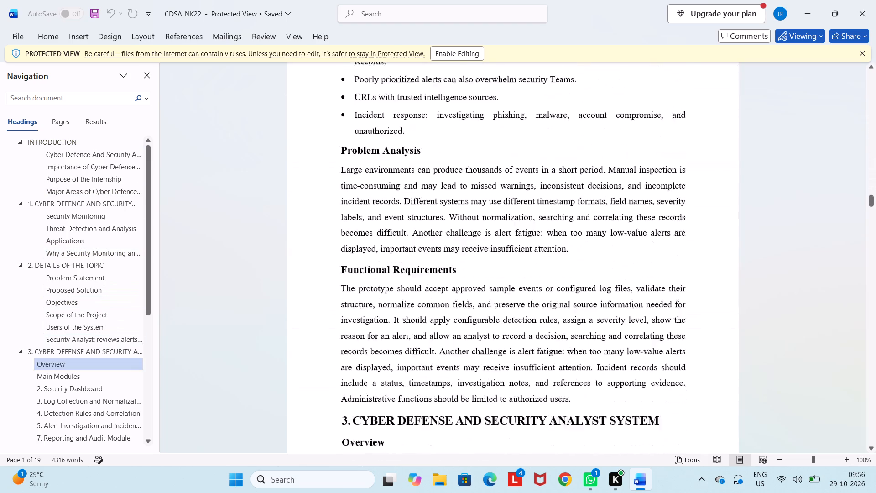
pyautogui.scroll(-5, 706, 131)
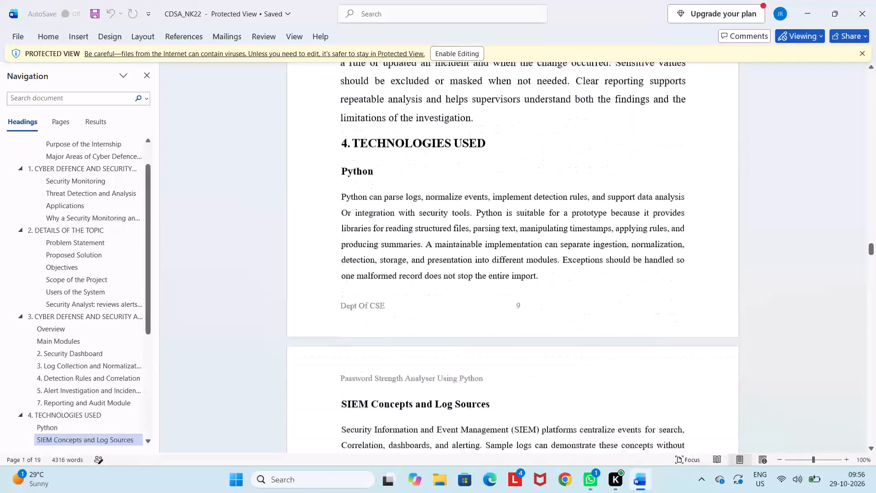
pyautogui.scroll(-4, 706, 131)
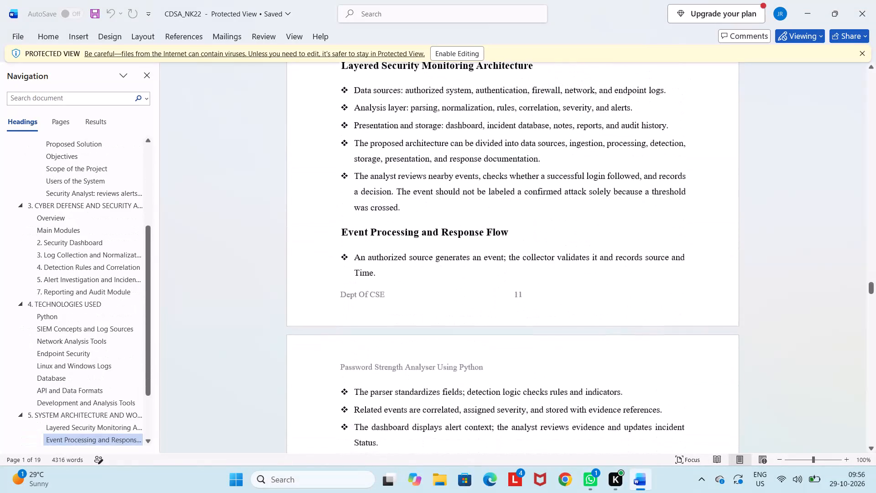
pyautogui.scroll(-3, 706, 131)
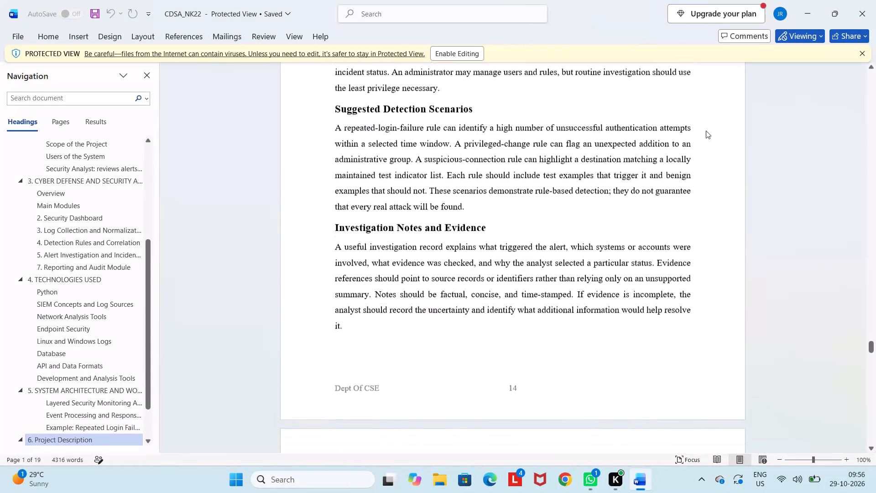
pyautogui.scroll(-1, 706, 131)
pyautogui.scroll(6, 706, 131)
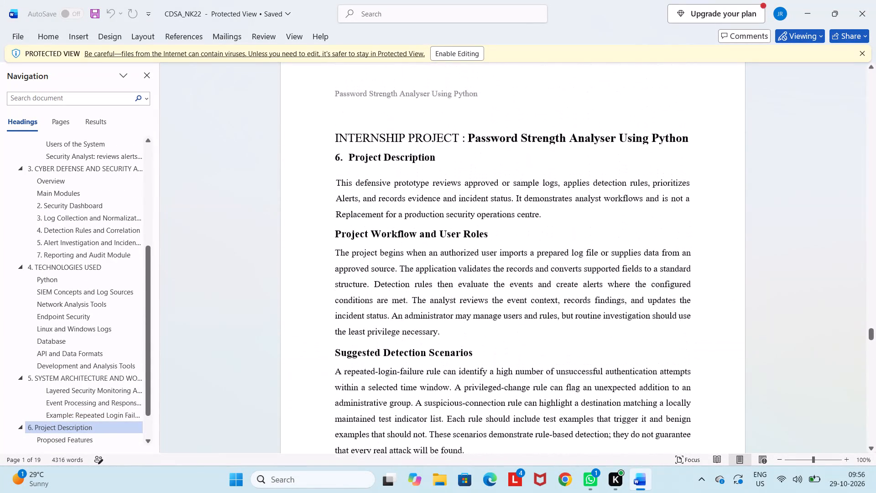
pyautogui.scroll(1, 706, 131)
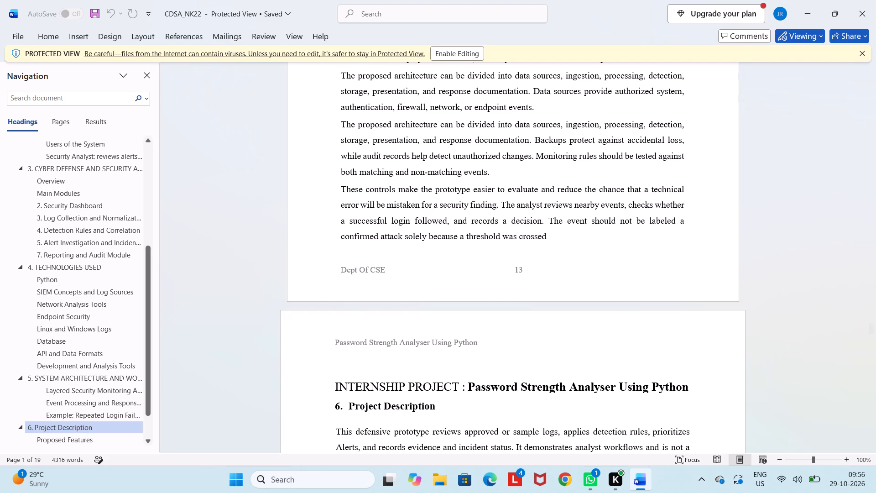
# Review the CDSA_NK22 report from the end of page 13 through the Project Description section to the Expected Output heading.
pyautogui.scroll(-1, 633, 399)
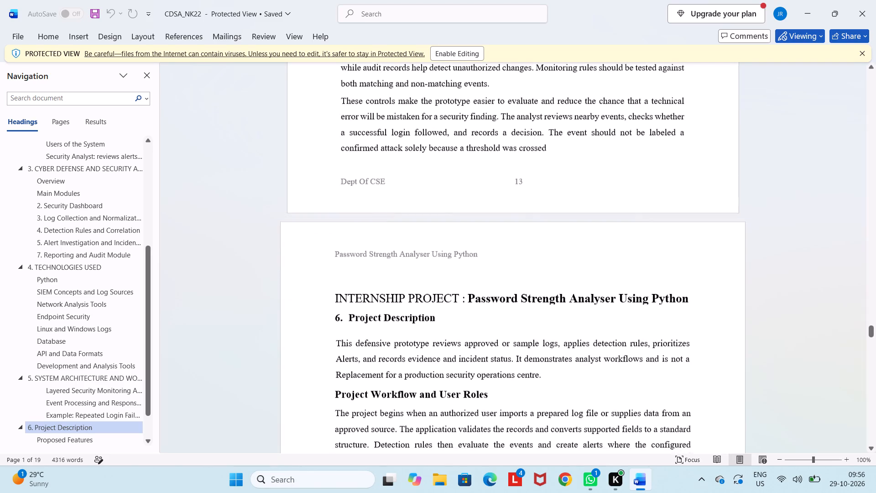
pyautogui.scroll(-3, 633, 399)
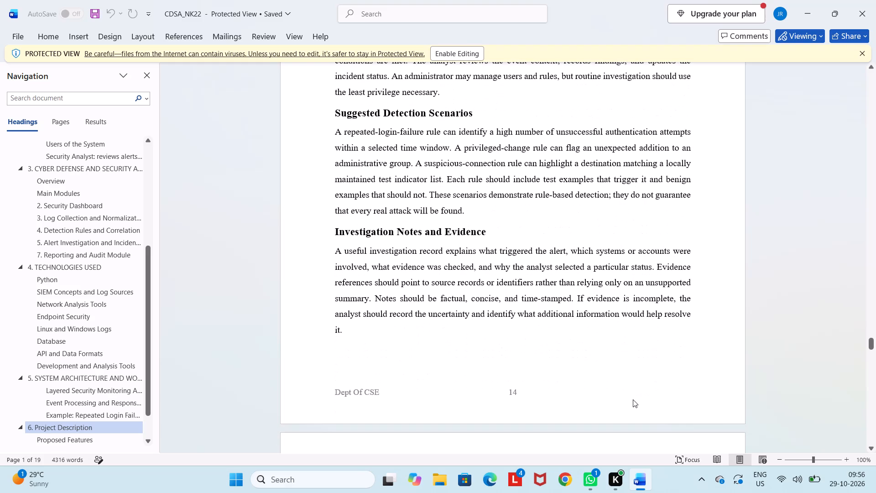
pyautogui.scroll(-2, 633, 399)
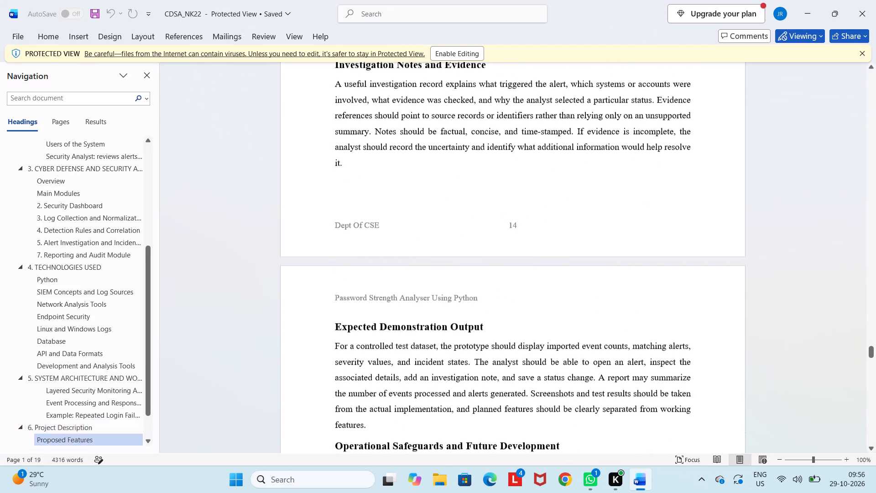
pyautogui.scroll(-1, 633, 399)
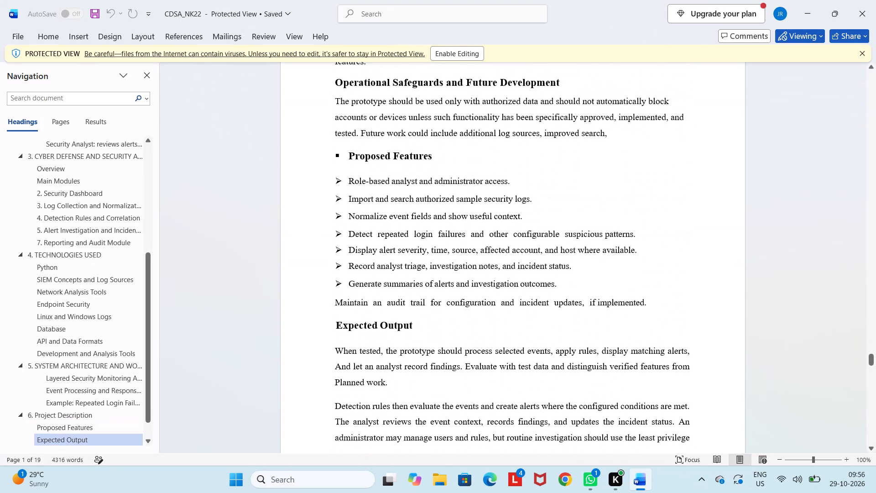
pyautogui.scroll(3, 633, 399)
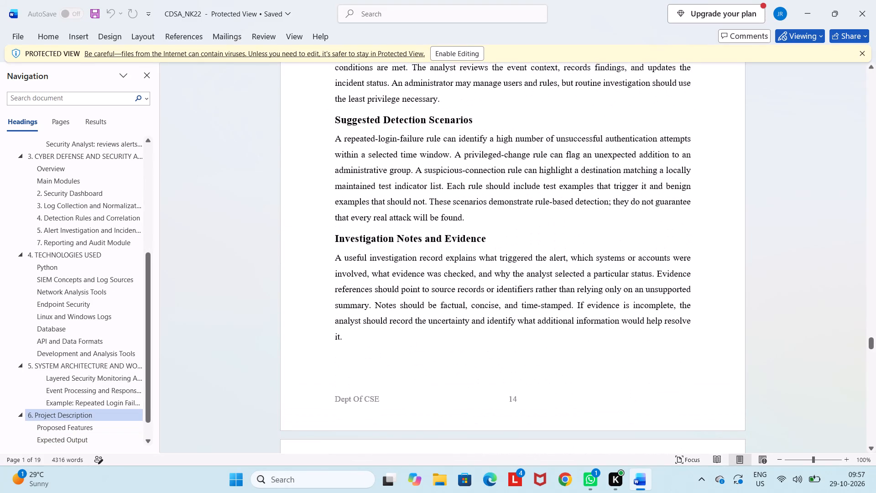
pyautogui.click(463, 46)
pyautogui.scroll(5, 594, 187)
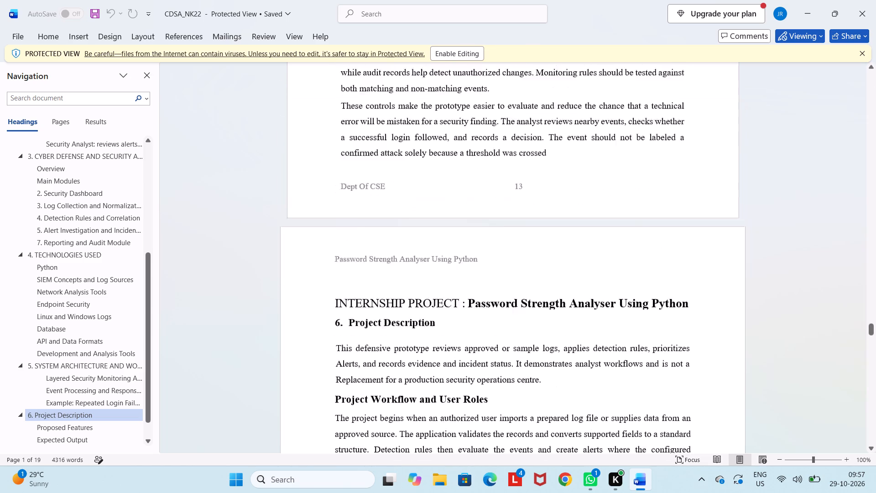
pyautogui.scroll(1, 594, 187)
# Examine the rest of the CDSA_NK22 report, from Expected Demonstration Output through the testing table and Benefits list to the final pages.
pyautogui.scroll(-7, 594, 187)
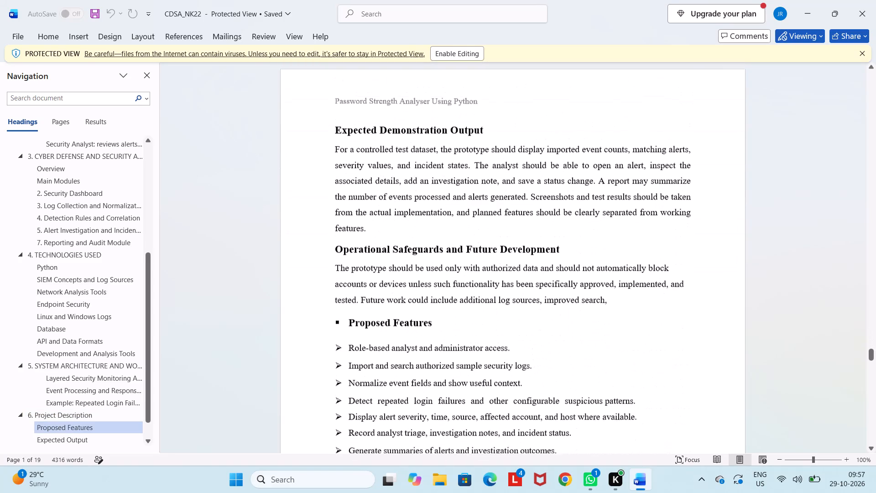
pyautogui.scroll(-12, 594, 187)
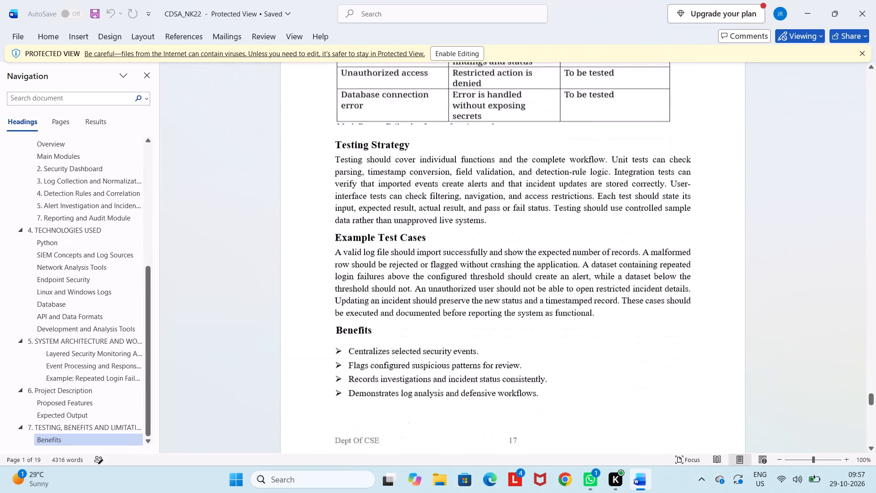
pyautogui.scroll(-4, 594, 187)
pyautogui.scroll(1, 594, 187)
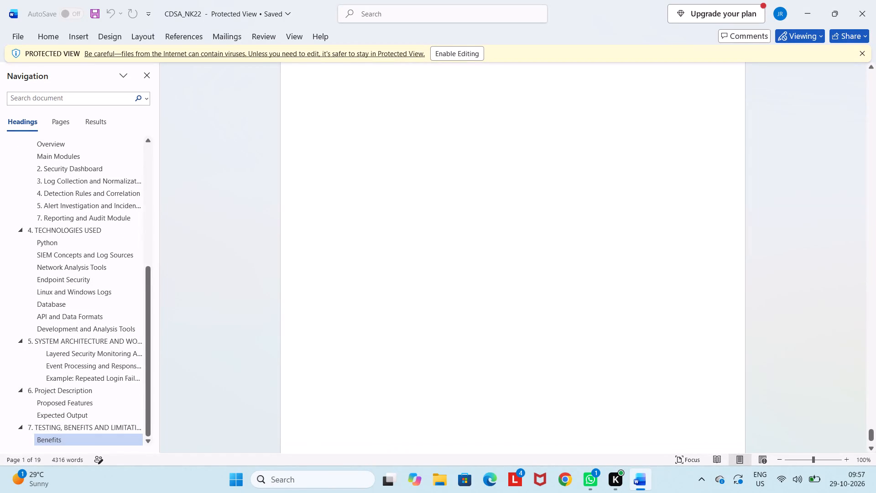
pyautogui.scroll(-6, 563, 239)
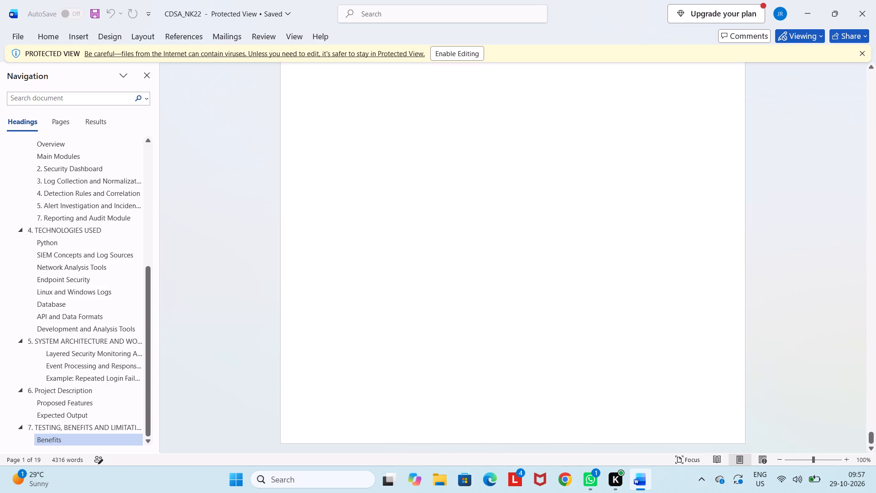
pyautogui.scroll(7, 563, 239)
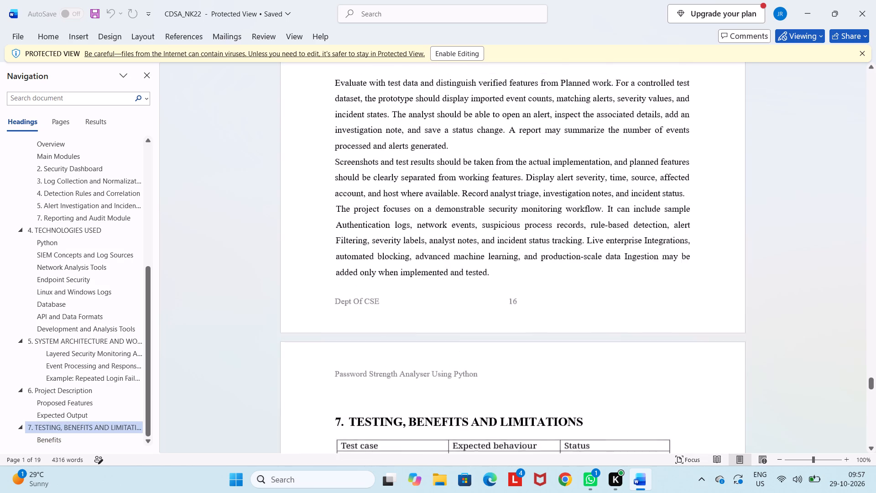
pyautogui.scroll(-2, 563, 239)
pyautogui.scroll(1, 563, 239)
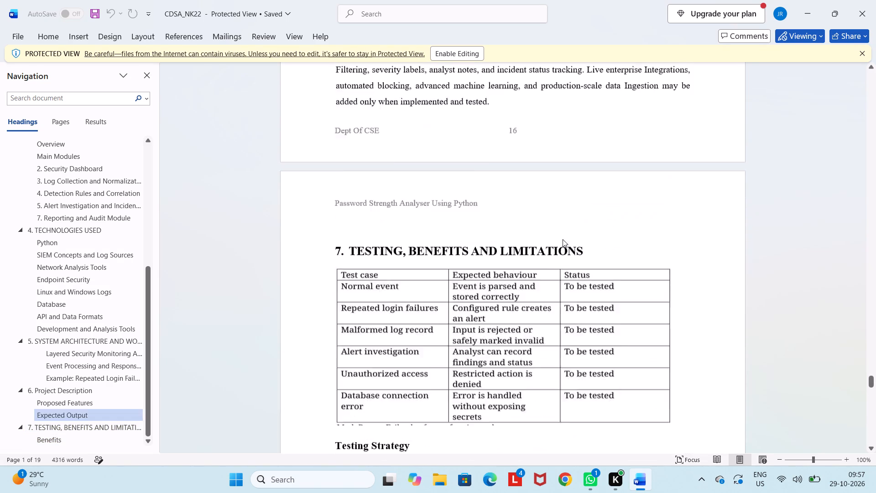
pyautogui.scroll(2, 563, 239)
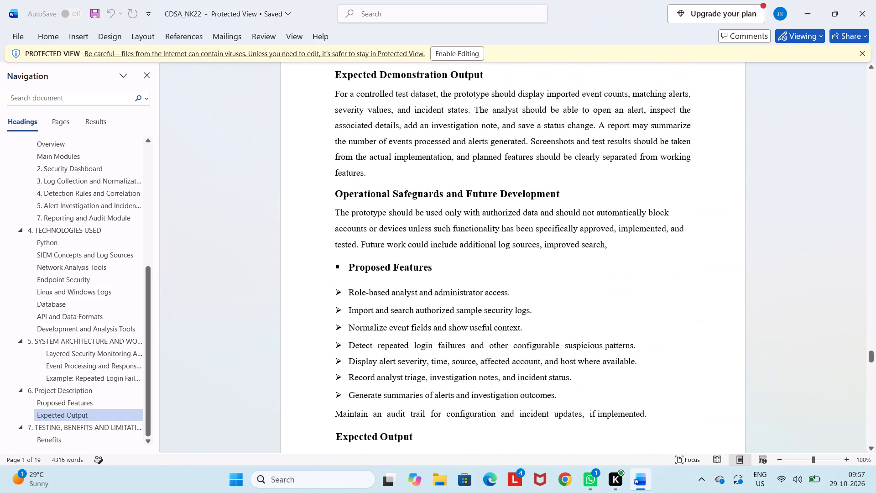
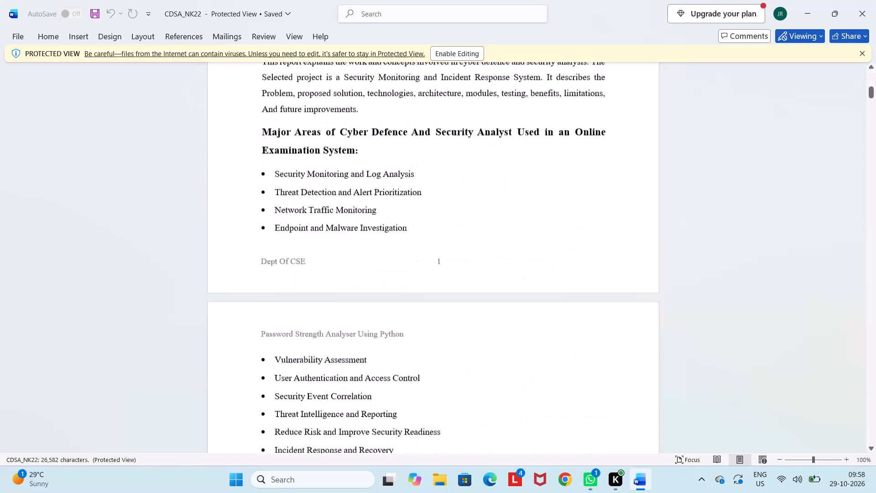
# Enable editing for the protected CDSA_NK22 report from its Introduction page.
pyautogui.scroll(-4, 400, 288)
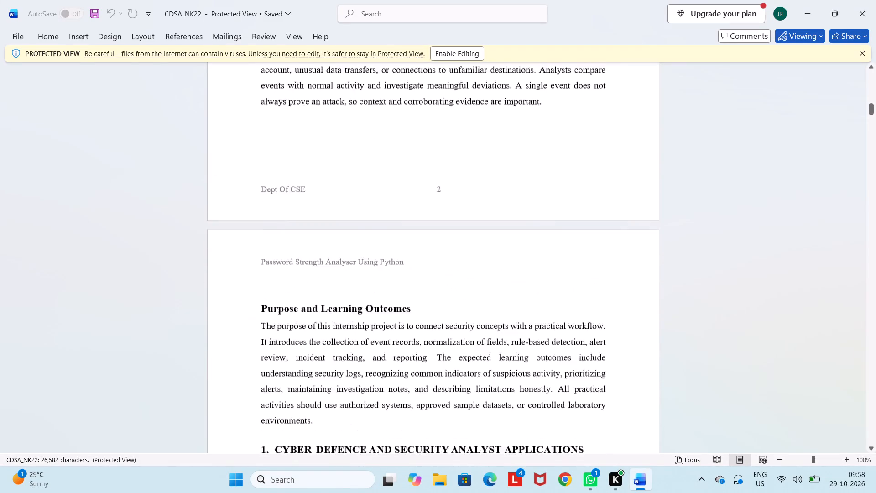
pyautogui.scroll(7, 400, 288)
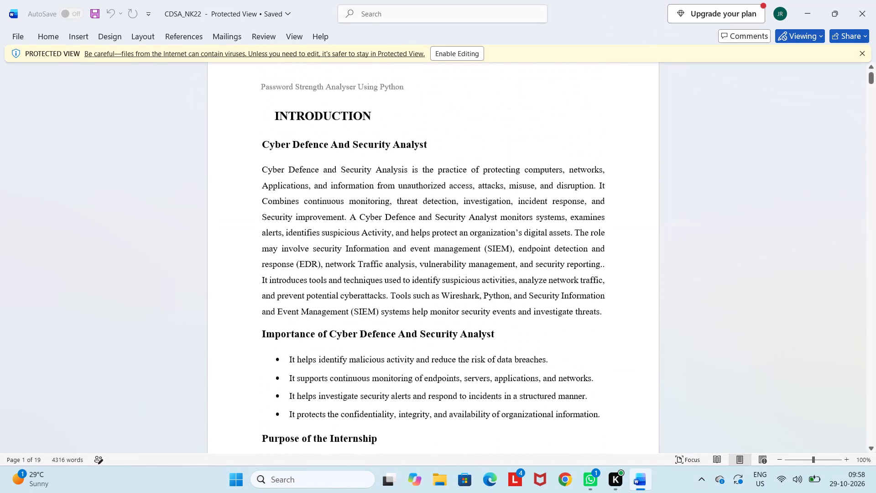
pyautogui.click(278, 109)
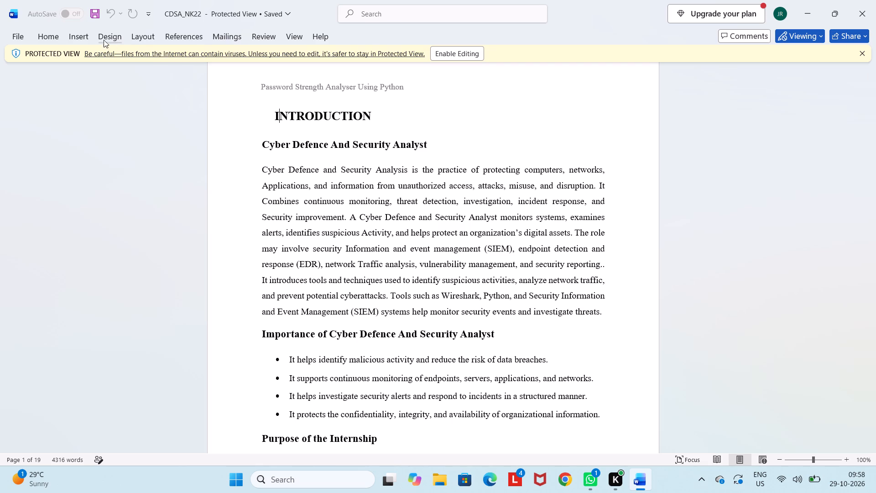
pyautogui.click(86, 39)
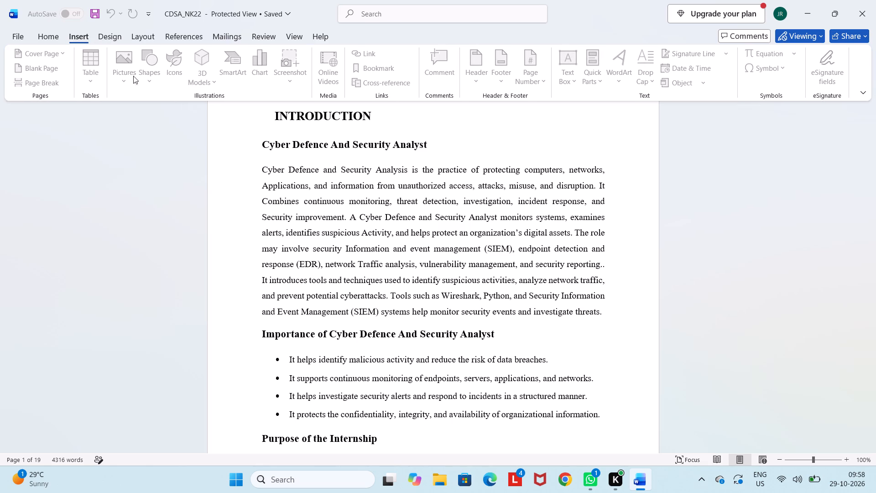
pyautogui.click(38, 28)
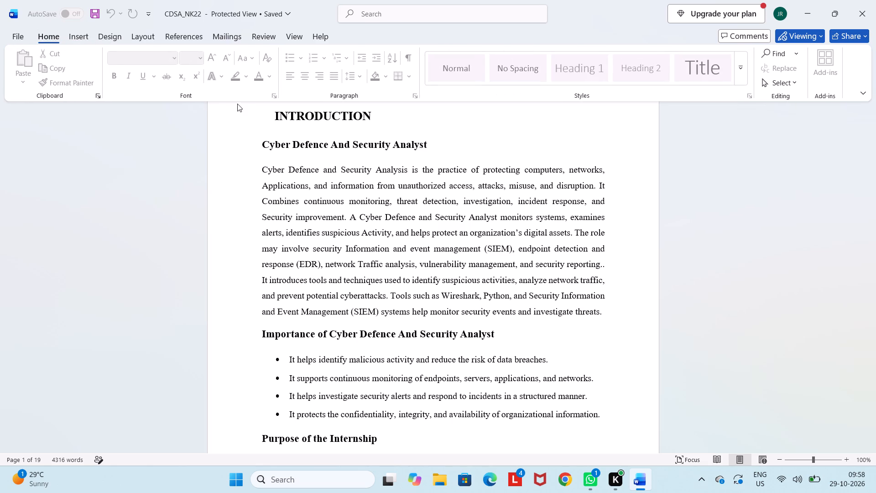
pyautogui.doubleClick(269, 111)
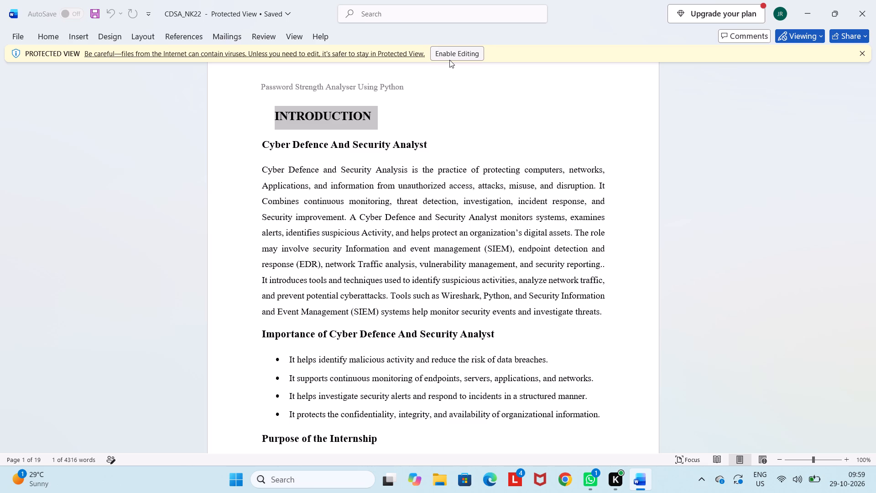
pyautogui.click(449, 60)
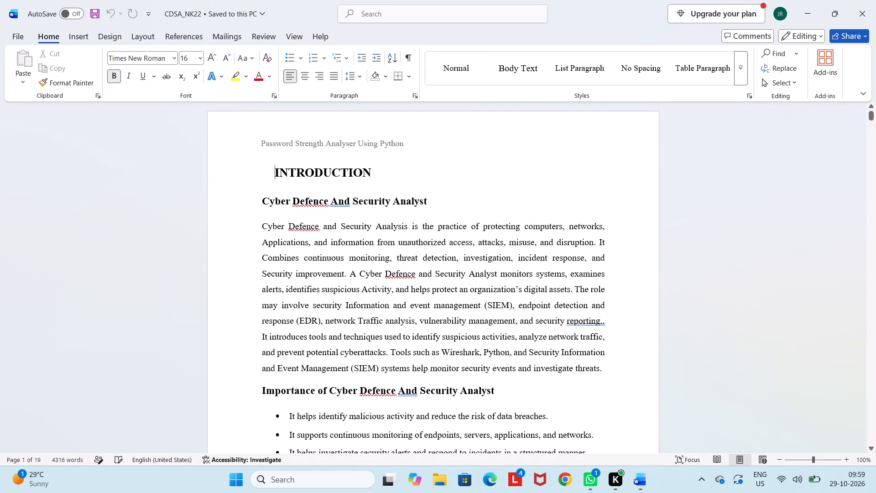
# Remove the indent before the INTRODUCTION heading on page 1 so it aligns with the body text, and save the report.
pyautogui.moveTo(377, 166); pyautogui.dragTo(324, 163)
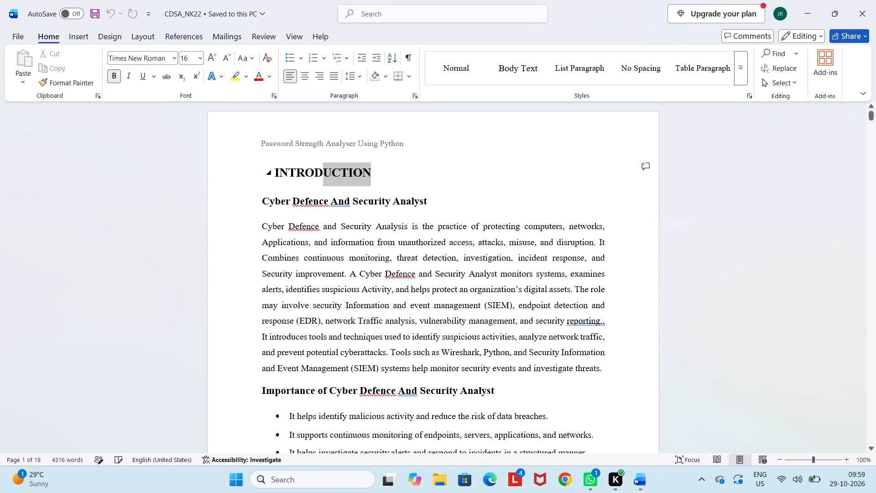
pyautogui.moveTo(324, 163); pyautogui.dragTo(268, 160)
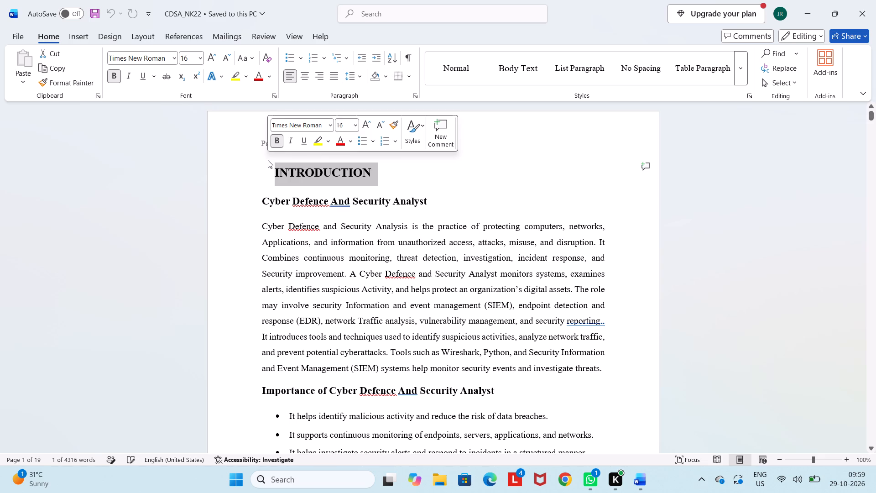
pyautogui.click(269, 177)
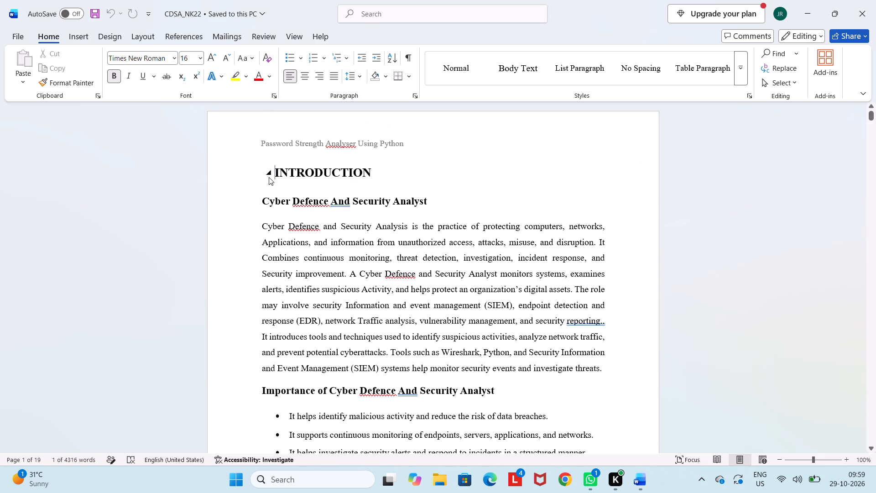
pyautogui.press('BackSpace')
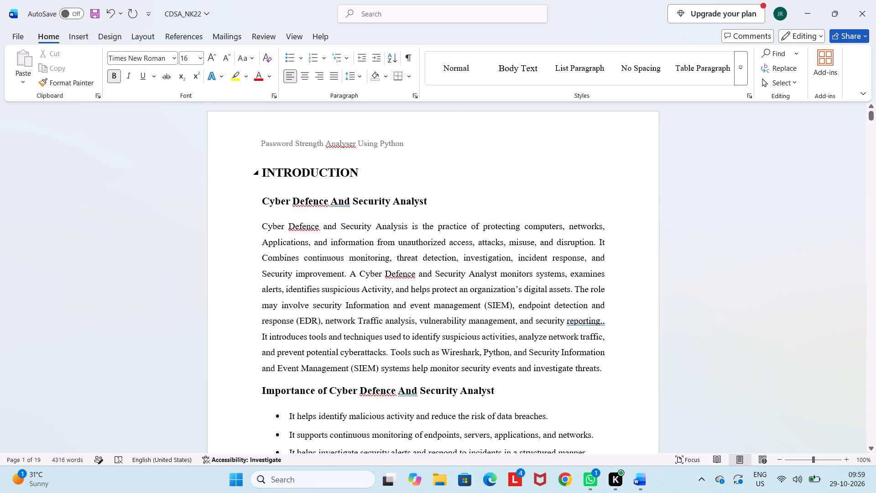
pyautogui.hotkey('ctrl', 's')
pyautogui.hotkey('ctrl', 's')
pyautogui.hotkey('ctrl', 's')
pyautogui.hotkey('ctrl', 's')
# Review the CDSA_NK22 report's layout from the Introduction through page 13 to the Project Description section.
pyautogui.scroll(-1, 269, 177)
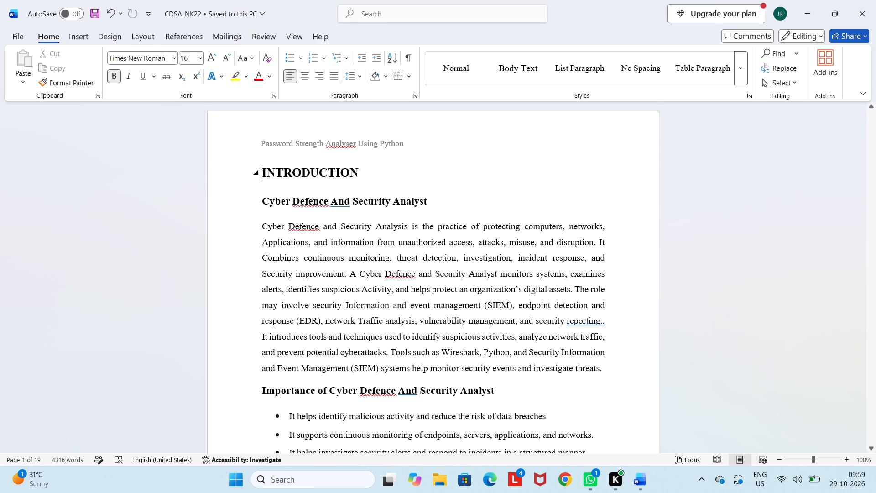
pyautogui.scroll(-1, 269, 177)
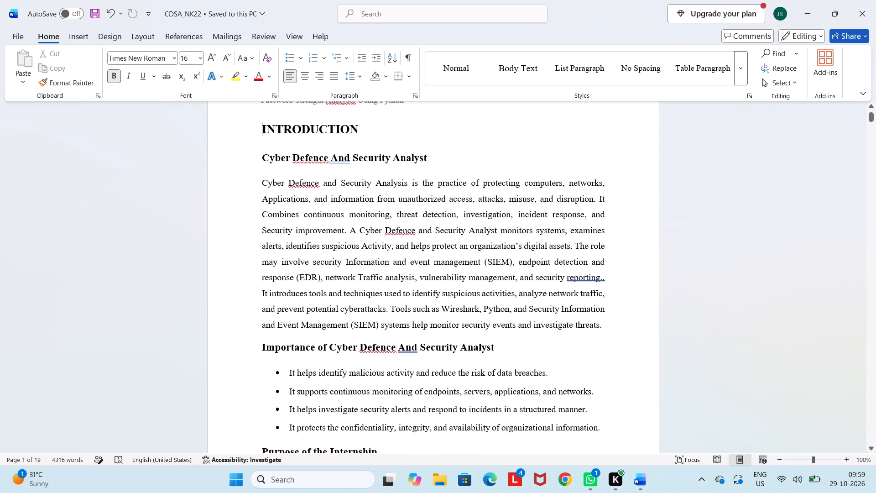
pyautogui.scroll(-2, 269, 177)
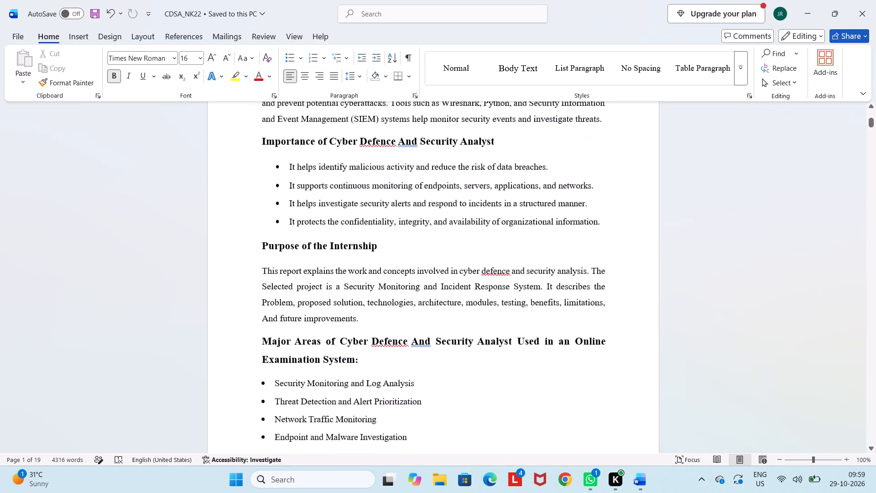
pyautogui.scroll(-7, 269, 177)
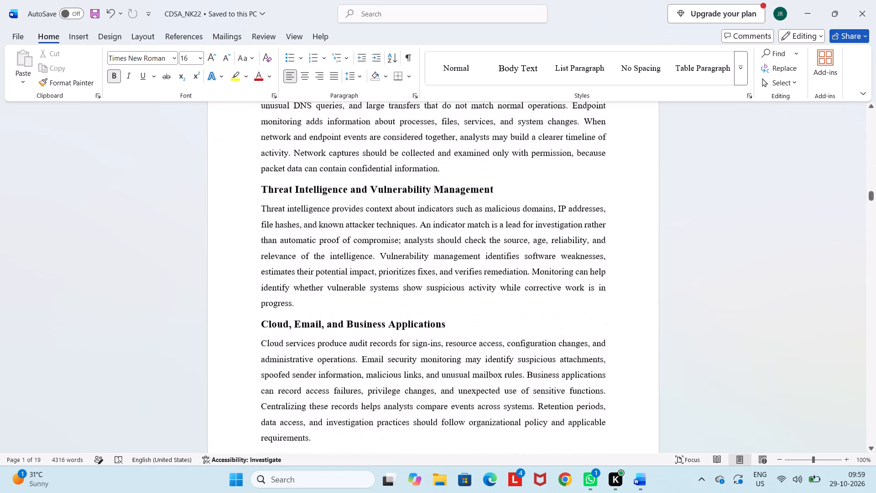
pyautogui.scroll(-7, 269, 177)
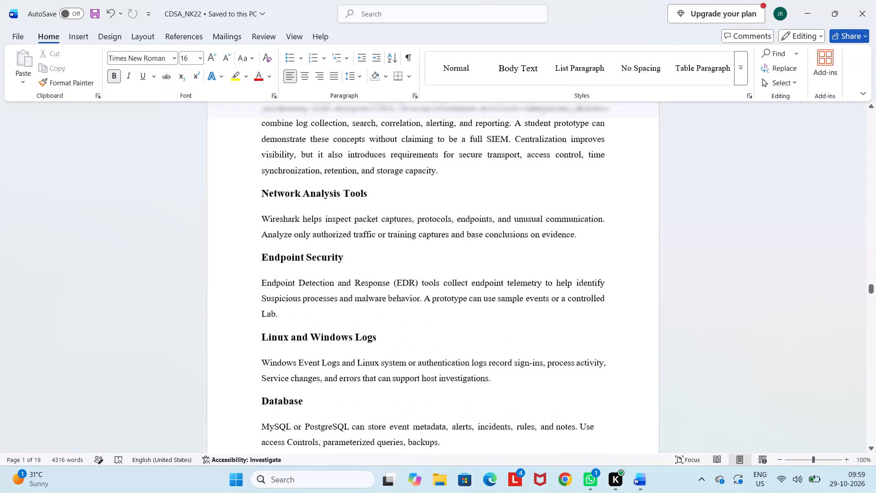
pyautogui.scroll(-5, 269, 177)
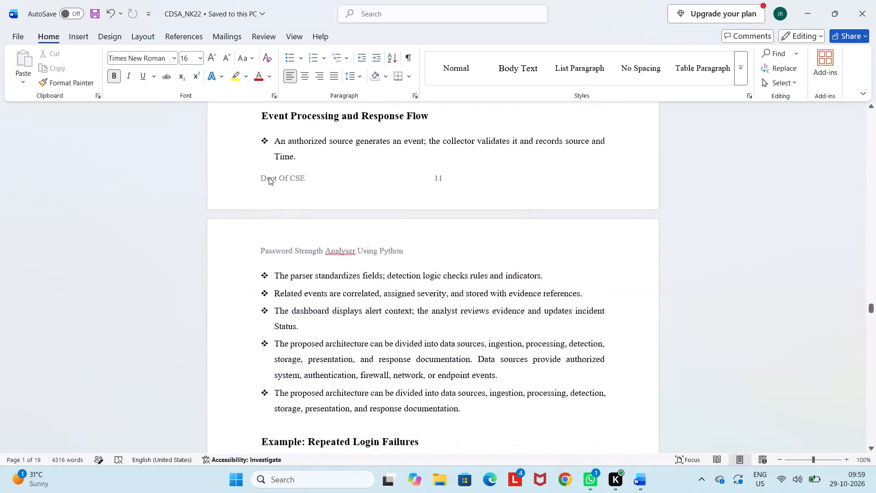
pyautogui.scroll(-6, 269, 177)
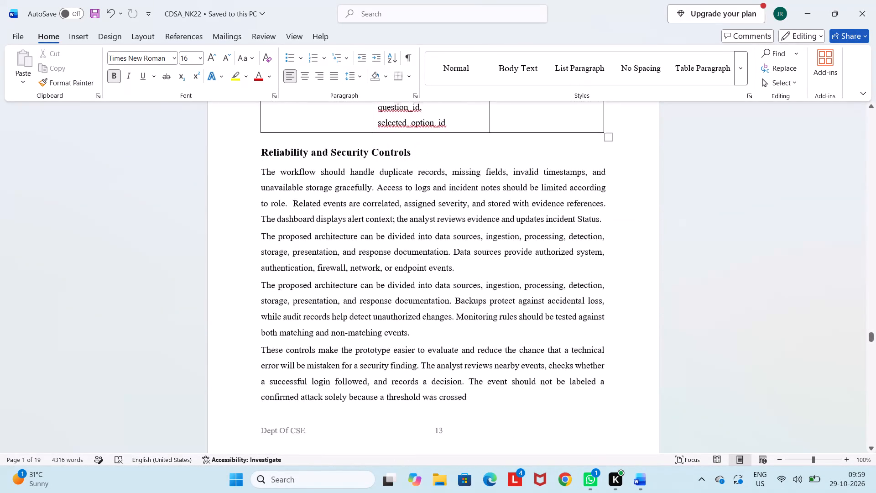
pyautogui.scroll(-3, 269, 177)
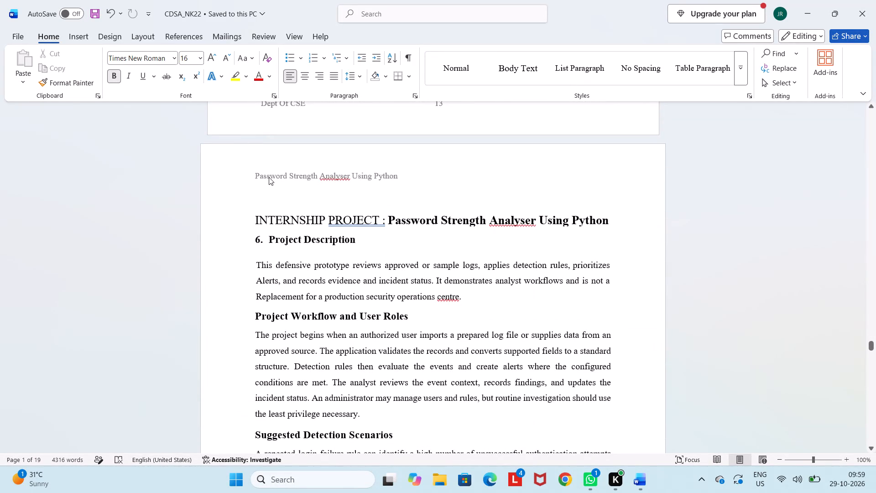
# Examine the internship project pages, from Project Description through Expected Output and the endpoint table, towards the final pages.
pyautogui.scroll(-1, 269, 177)
pyautogui.scroll(3, 269, 177)
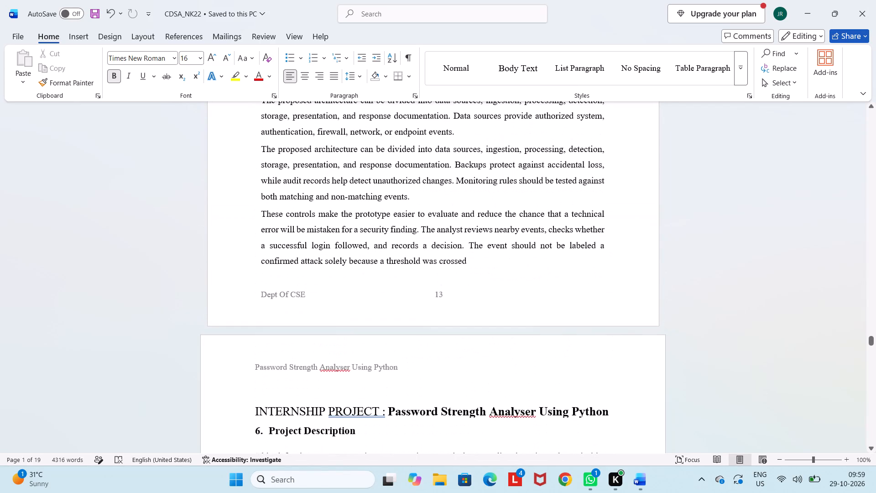
pyautogui.scroll(-4, 269, 177)
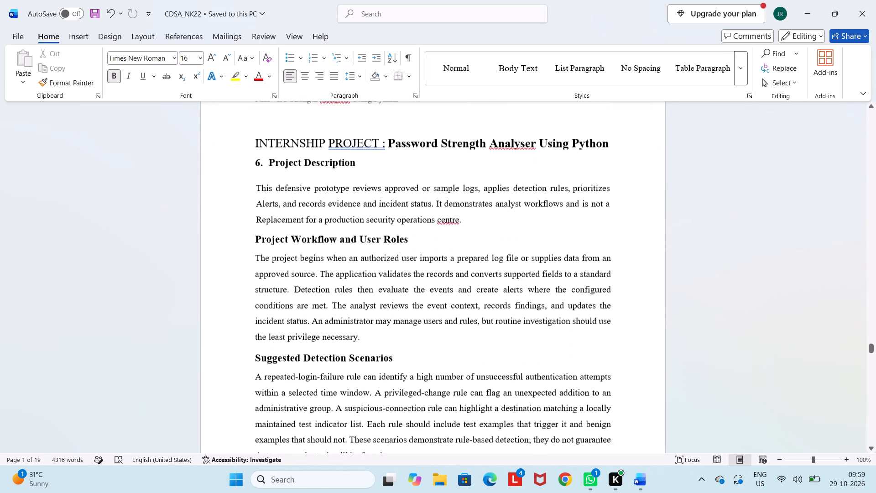
pyautogui.scroll(-8, 269, 177)
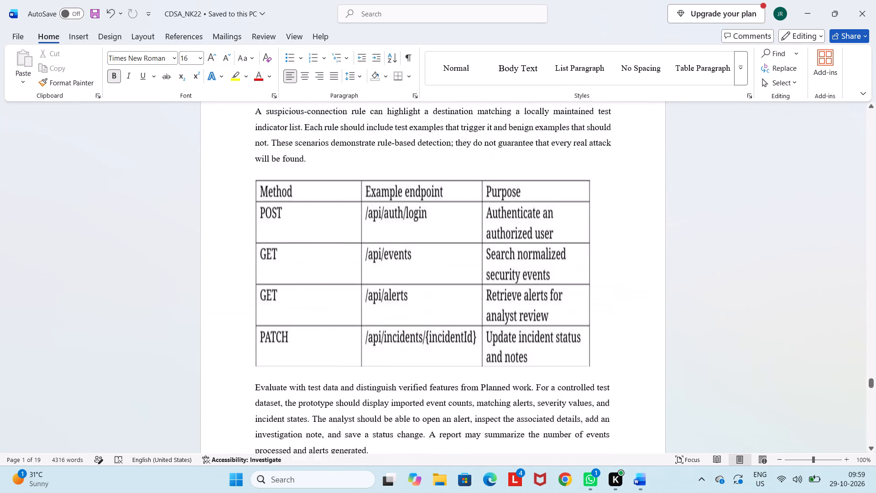
pyautogui.scroll(2, 269, 177)
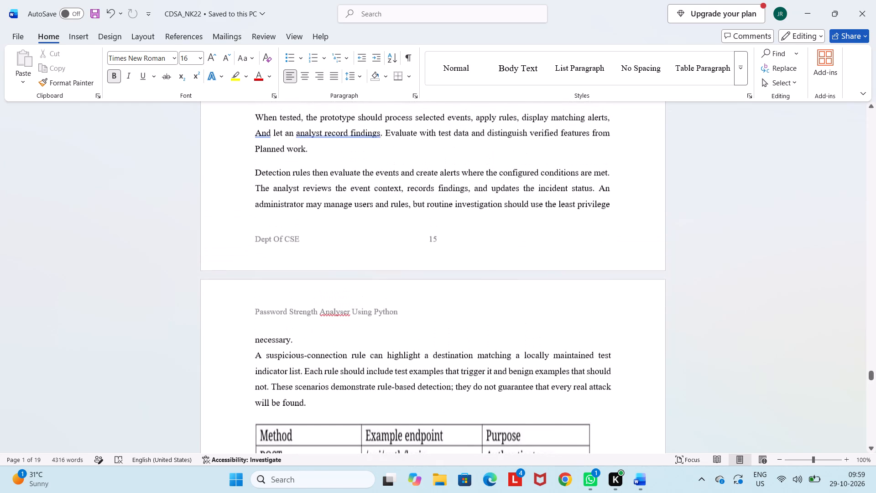
pyautogui.scroll(1, 269, 177)
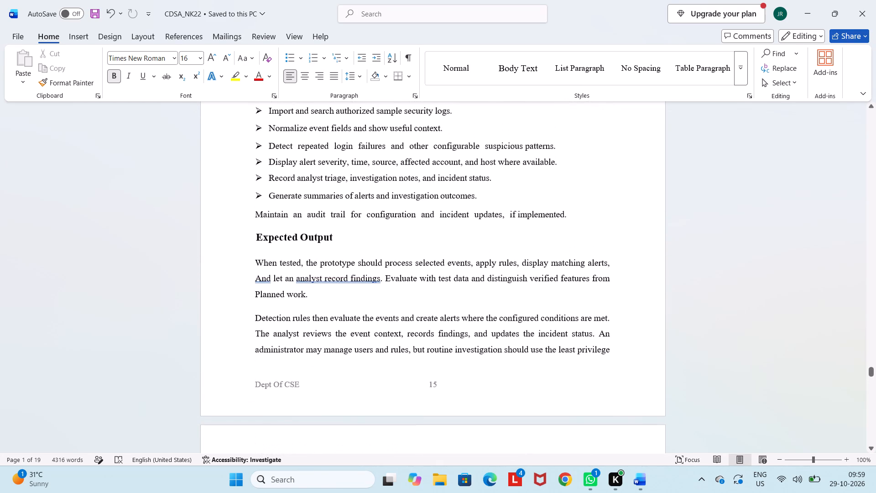
pyautogui.scroll(2, 269, 177)
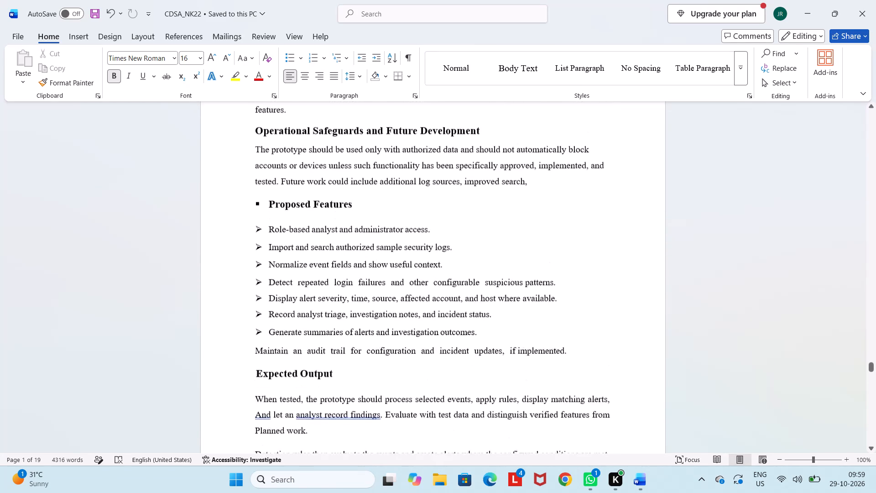
pyautogui.scroll(3, 269, 177)
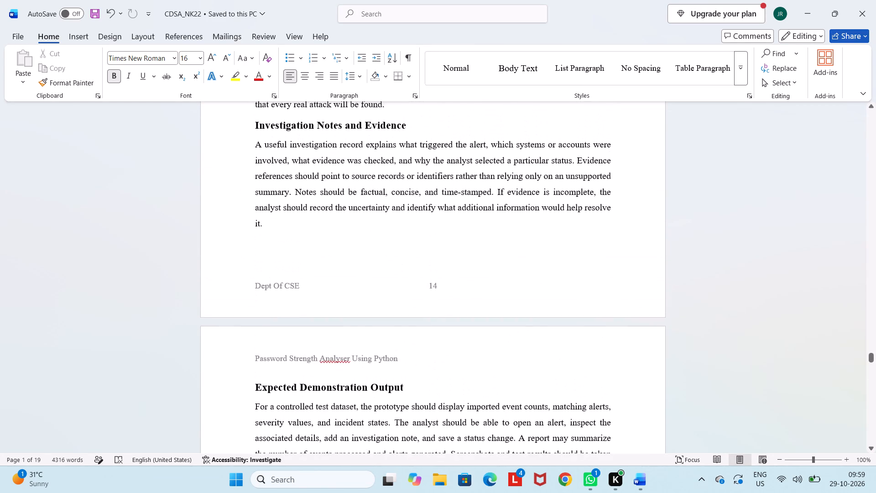
pyautogui.scroll(-5, 269, 177)
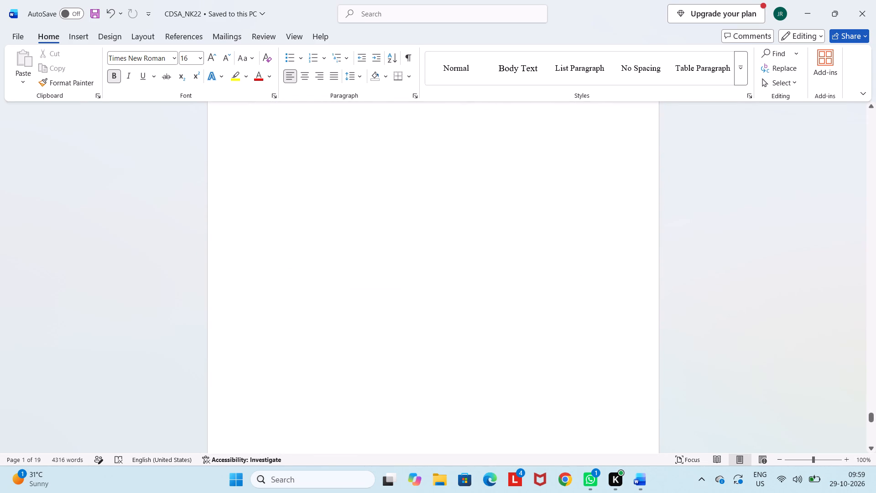
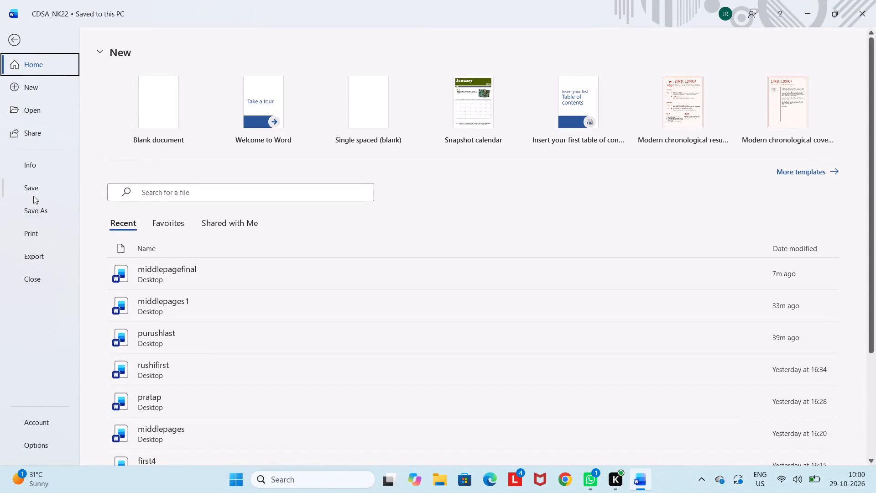
# Save a copy of the CDSA_NK22 report to the Desktop as a Word document named PURUSHMIDDLE.
pyautogui.click(37, 208)
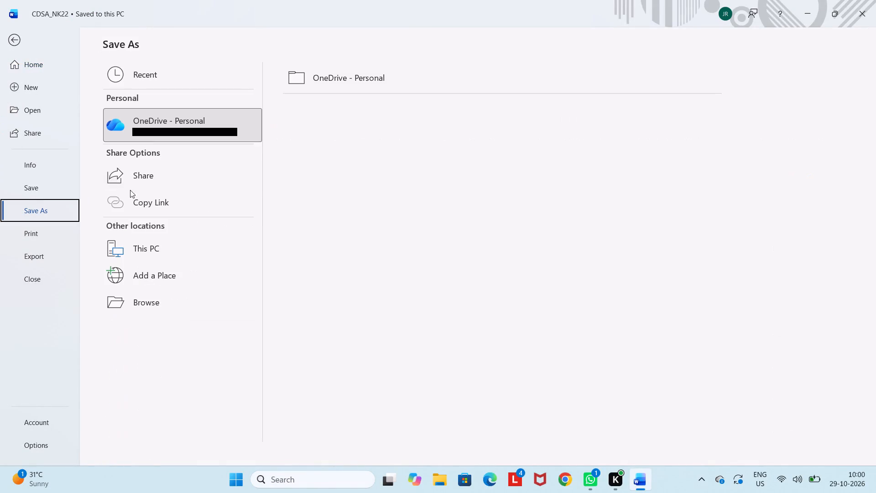
pyautogui.click(150, 256)
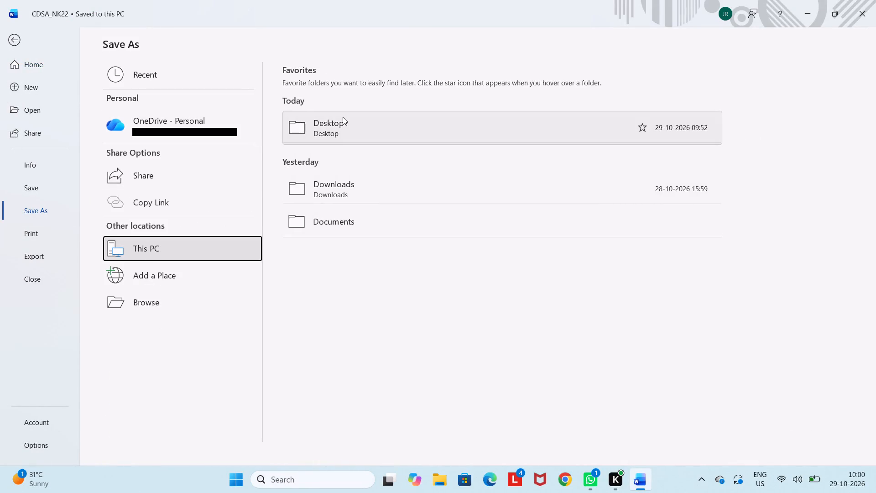
pyautogui.click(342, 117)
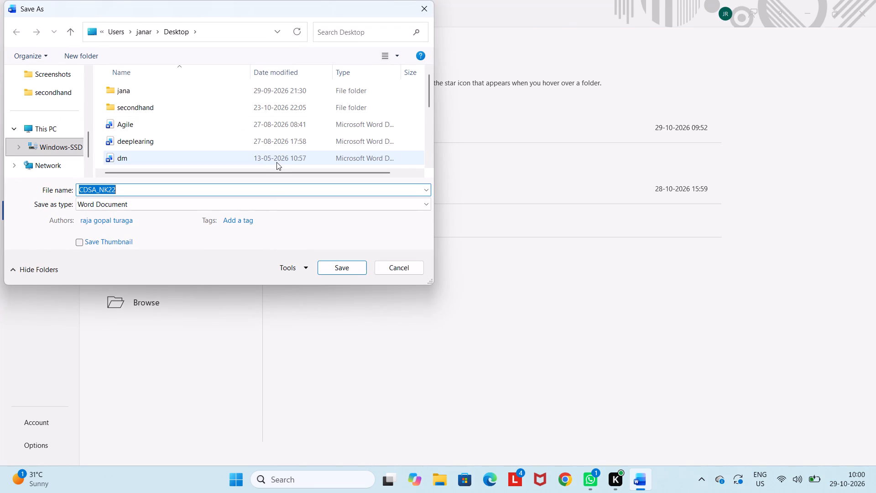
pyautogui.click(270, 189)
pyautogui.press('BackSpace')
pyautogui.press('BackSpace')
pyautogui.press('BackSpace')
pyautogui.press('BackSpace')
pyautogui.press('BackSpace')
pyautogui.press('BackSpace')
pyautogui.press('BackSpace')
pyautogui.press('BackSpace')
pyautogui.press('BackSpace')
pyautogui.press('BackSpace')
pyautogui.press('BackSpace')
pyautogui.press('BackSpace')
pyautogui.press('BackSpace')
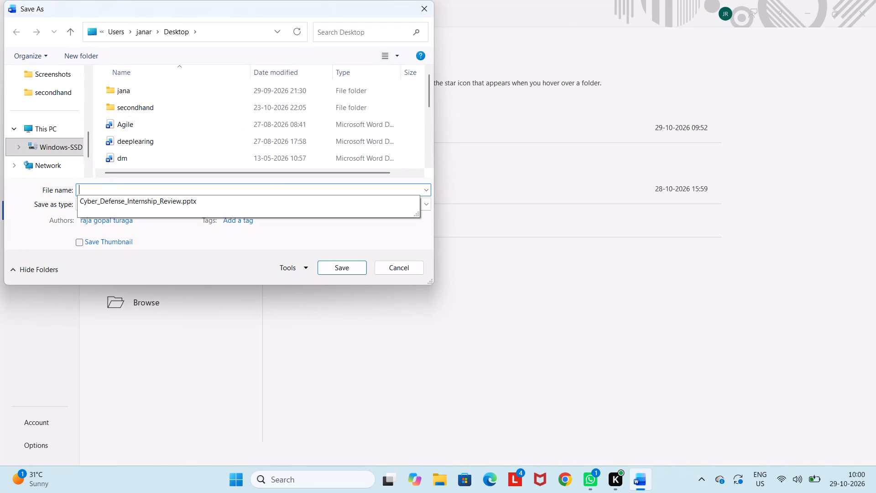
pyautogui.write('PURY')
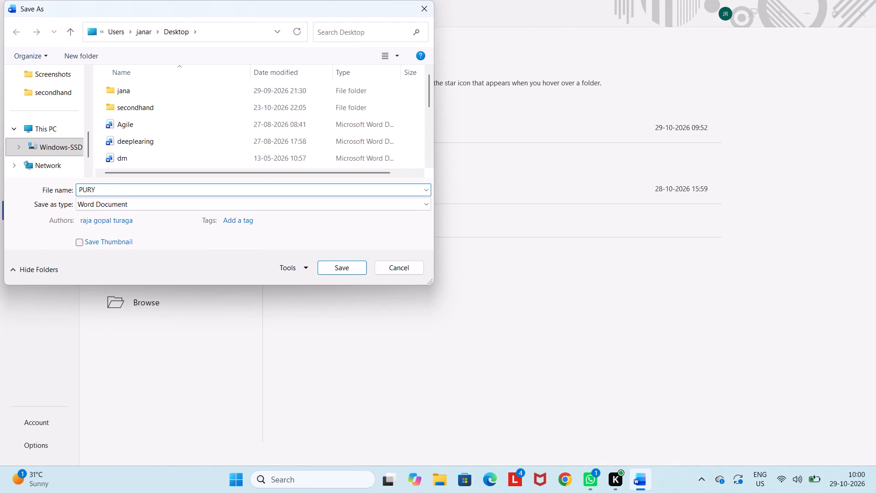
pyautogui.press('BackSpace')
pyautogui.write('USG')
pyautogui.press('BackSpace')
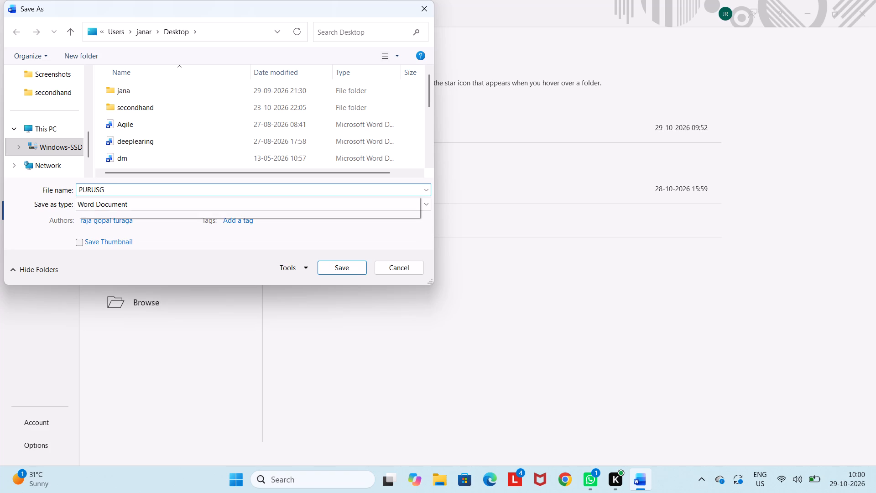
pyautogui.write('HMIDDLE')
pyautogui.press('Return')
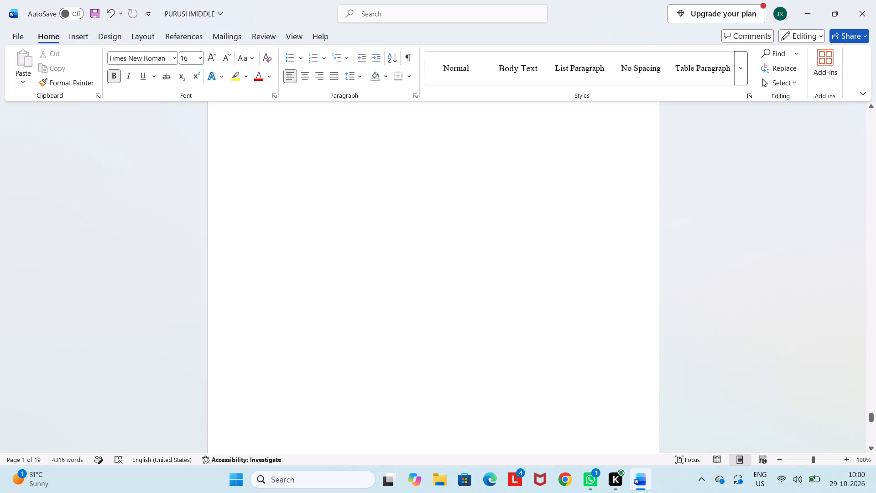
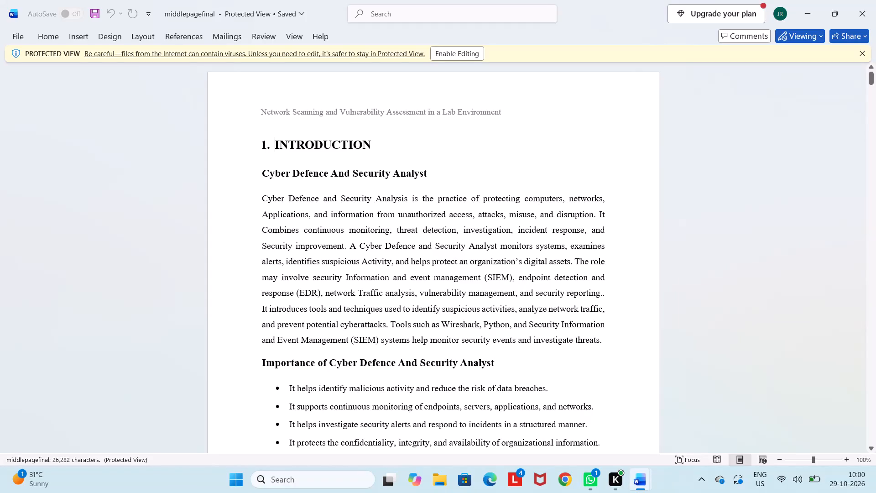
# Enable editing of the protected middlepagefinal document.
pyautogui.press('BackSpace')
pyautogui.press('BackSpace')
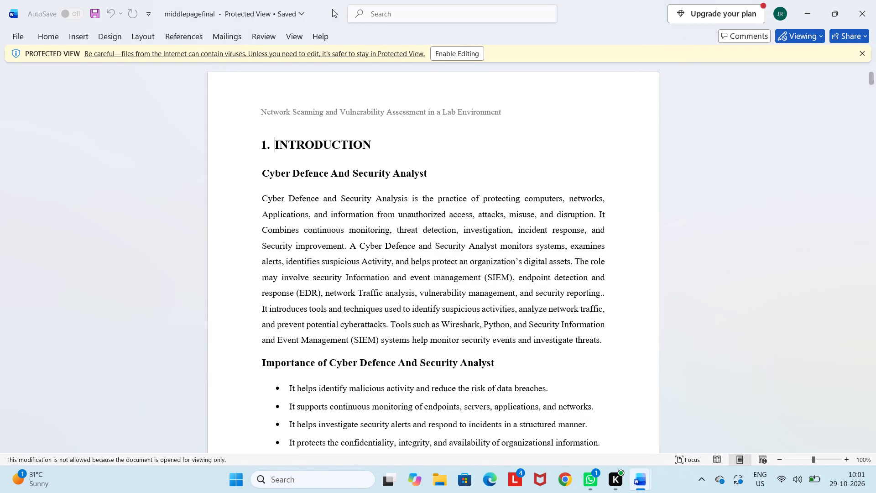
pyautogui.click(441, 54)
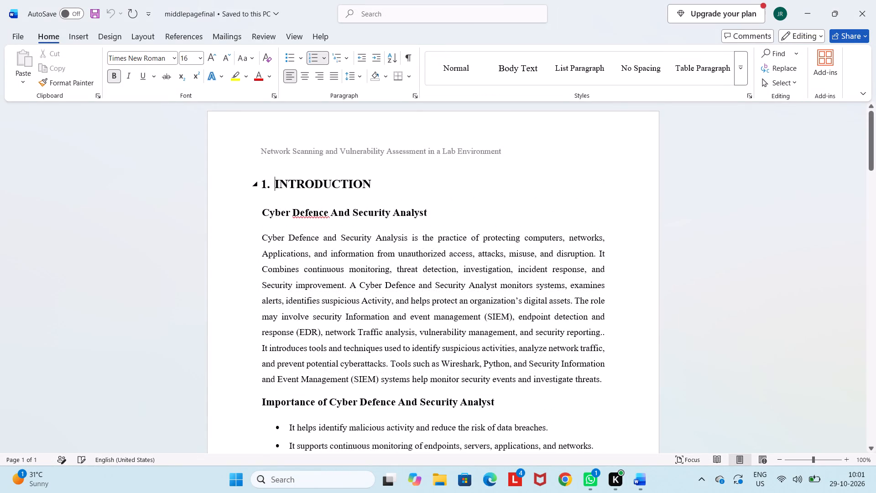
# Replace the automatic number of the INTRODUCTION heading on page 1 with a typed "1. " prefix.
pyautogui.scroll(-4, 284, 193)
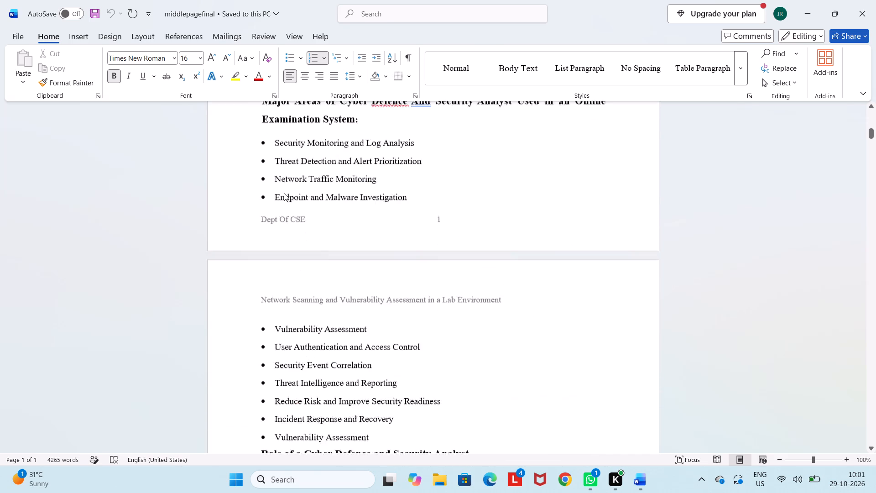
pyautogui.scroll(-4, 284, 193)
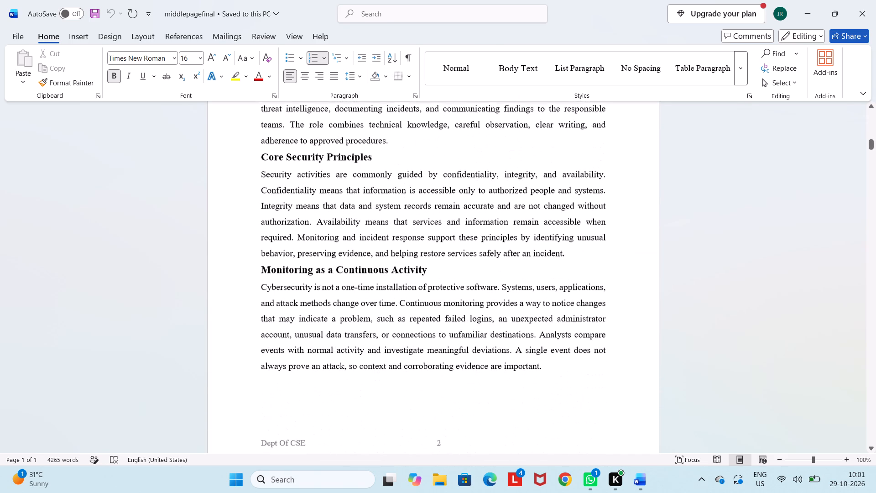
pyautogui.scroll(-2, 284, 193)
pyautogui.scroll(1, 284, 193)
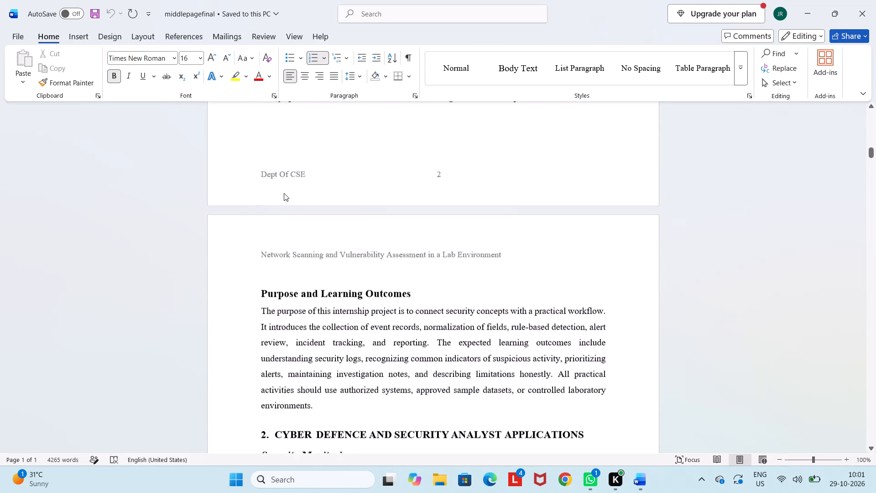
pyautogui.scroll(7, 284, 193)
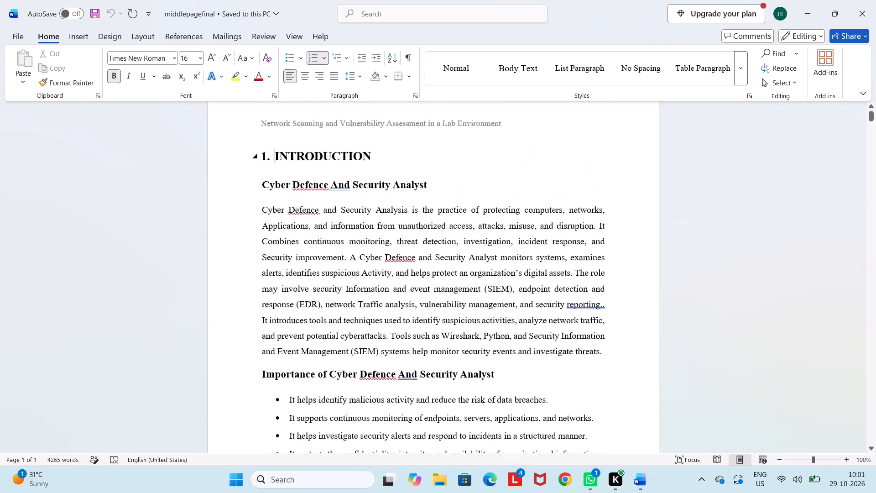
pyautogui.press('BackSpace')
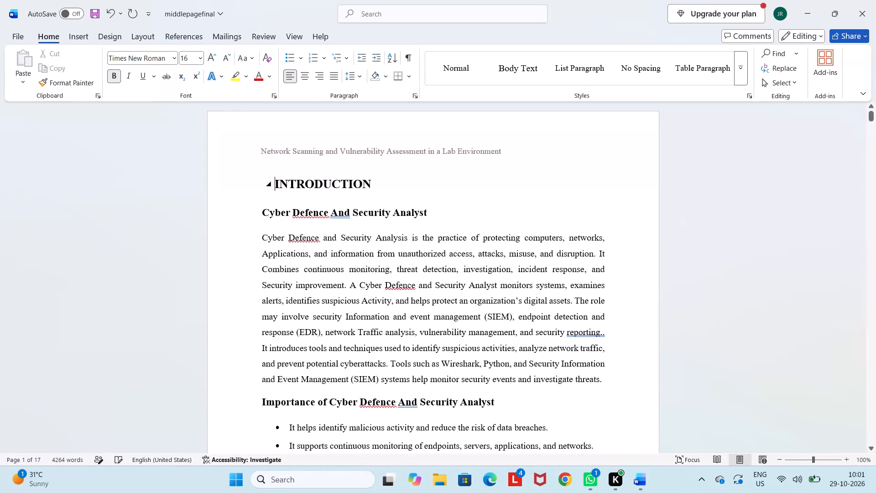
pyautogui.press('BackSpace')
pyautogui.press('1')
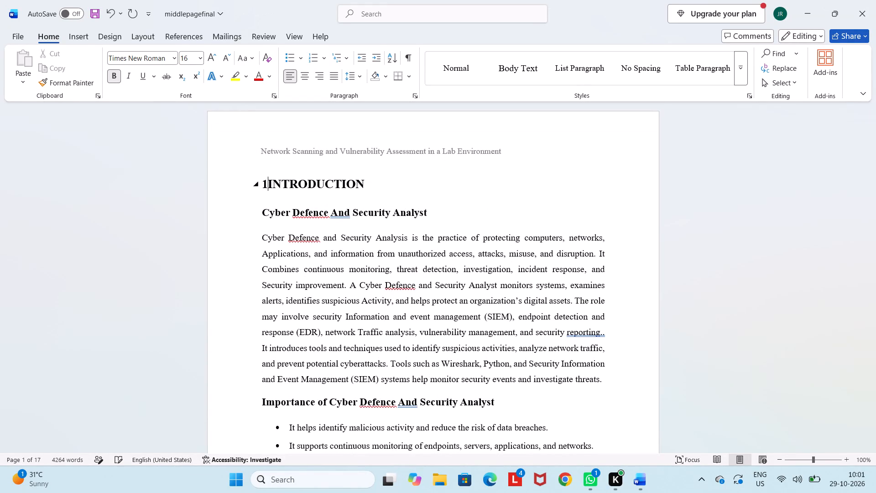
pyautogui.press('.')
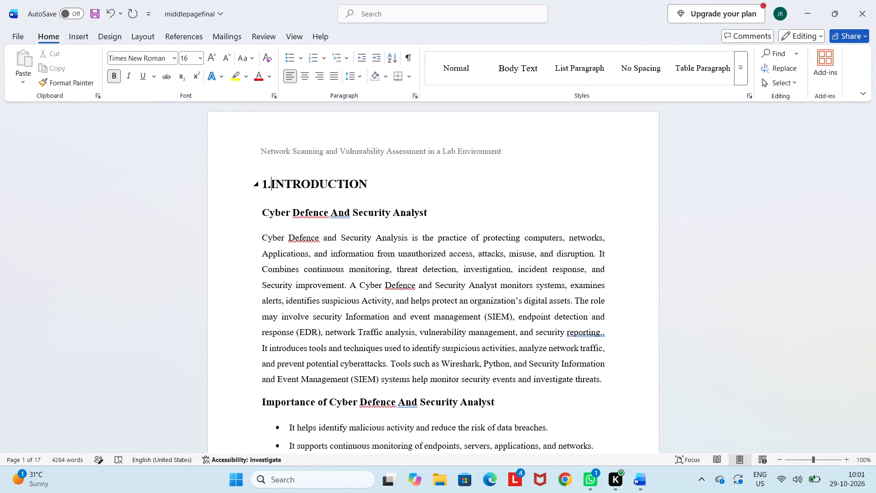
pyautogui.press('space')
# Review the middlepagefinal report from the introduction through the architecture, tables and API sections, checking headings, numbering and page layout.
pyautogui.scroll(-2, 284, 193)
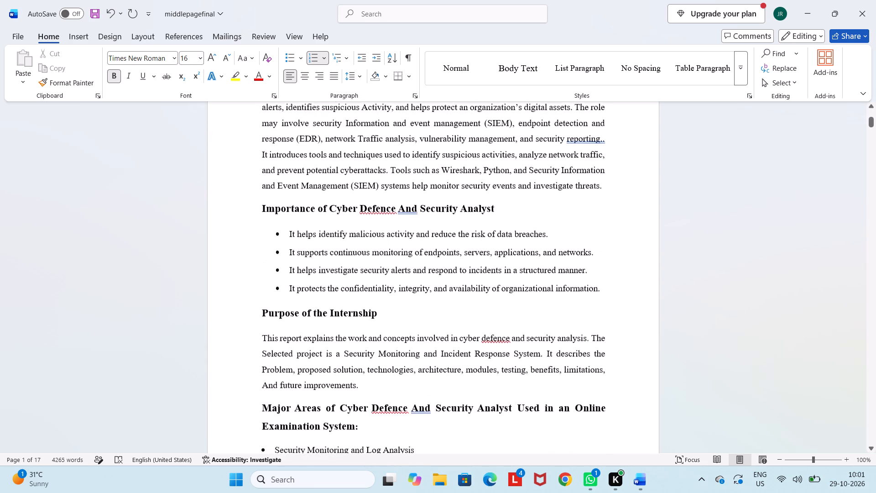
pyautogui.scroll(-5, 284, 193)
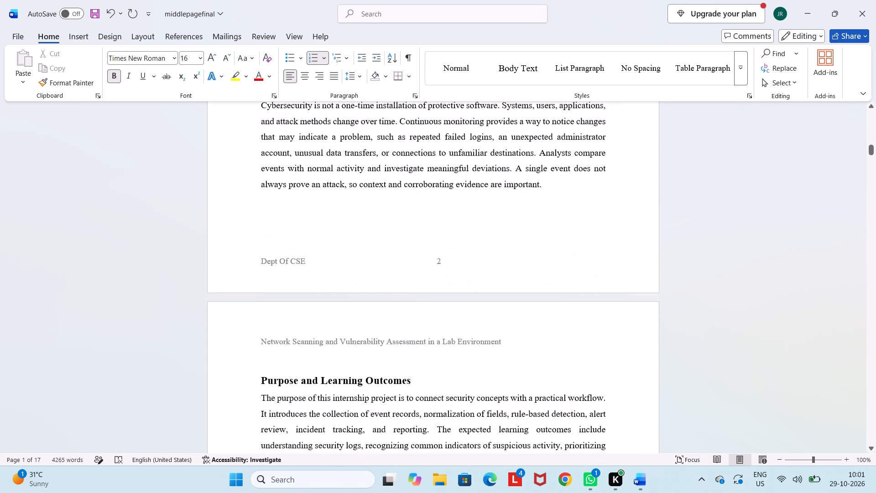
pyautogui.scroll(-4, 284, 193)
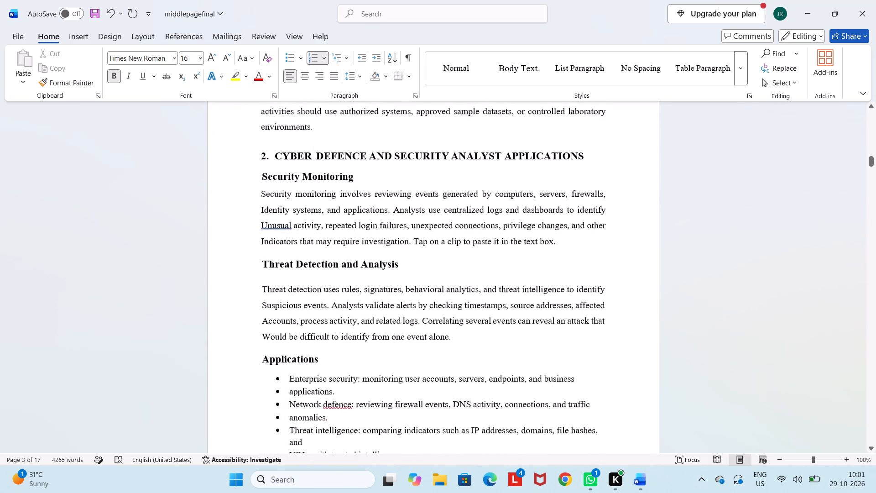
pyautogui.scroll(-10, 284, 193)
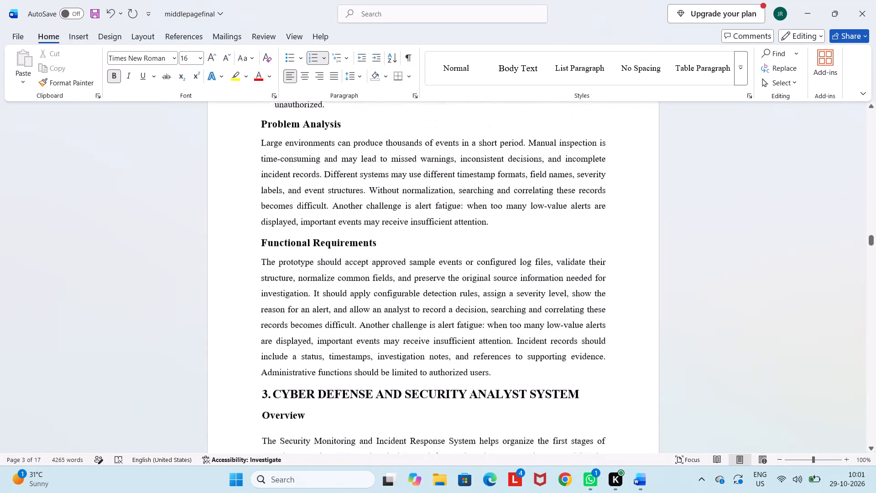
pyautogui.scroll(-5, 284, 193)
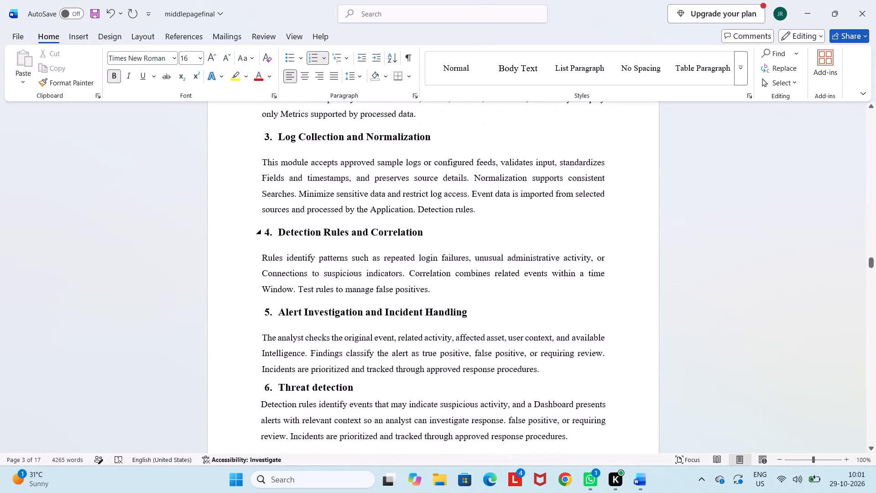
pyautogui.scroll(-7, 284, 193)
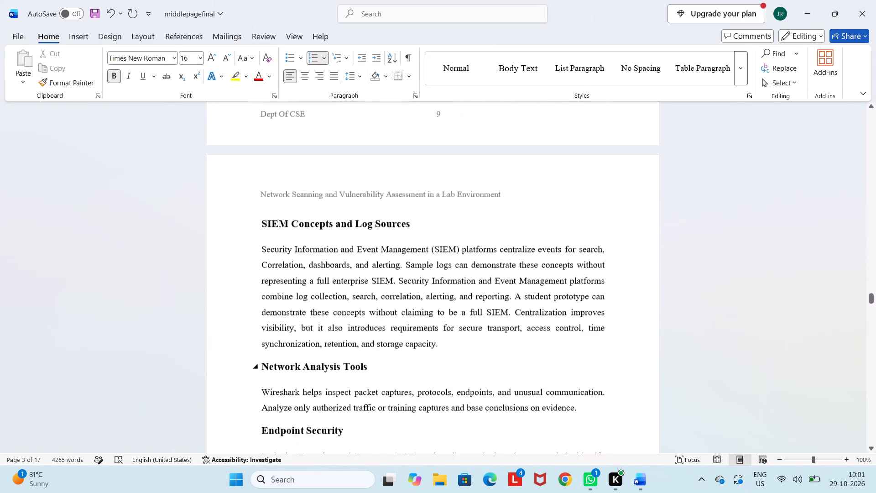
pyautogui.scroll(-4, 284, 193)
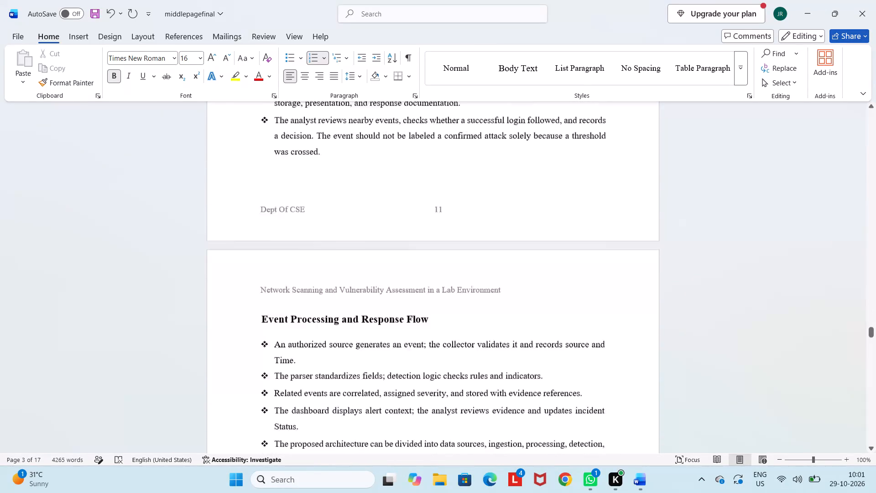
pyautogui.scroll(-4, 284, 193)
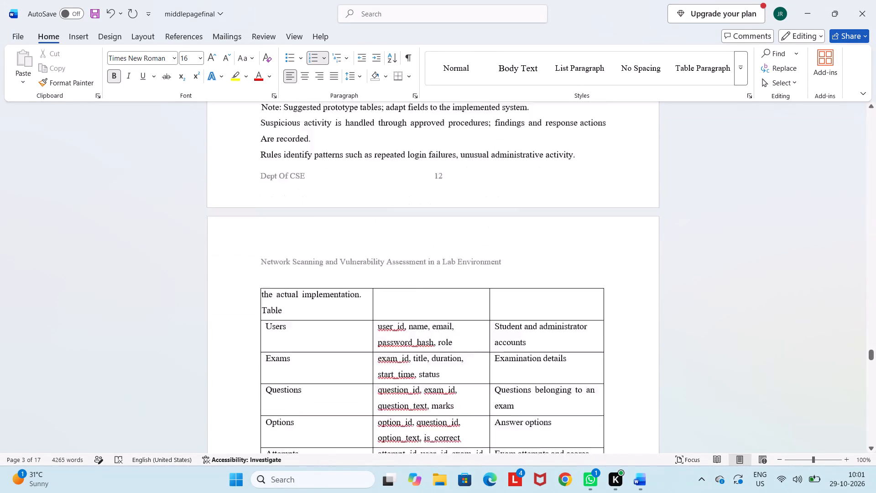
pyautogui.scroll(-4, 284, 193)
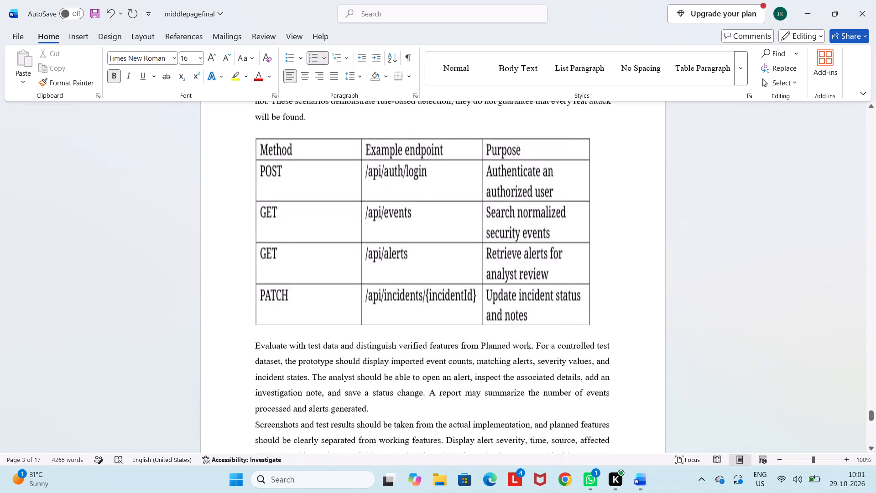
pyautogui.scroll(-1, 284, 193)
pyautogui.scroll(5, 284, 193)
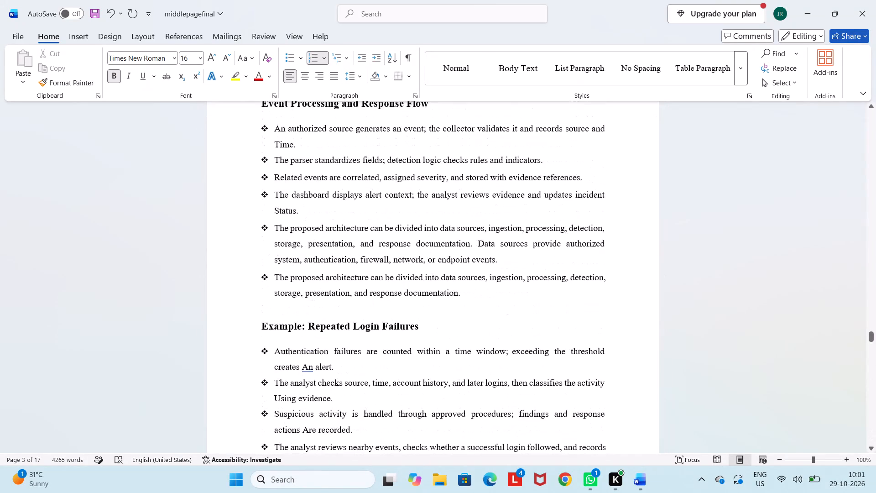
# Save the middlepagefinal document.
pyautogui.hotkey('ctrl', 's')
pyautogui.hotkey('ctrl', 's')
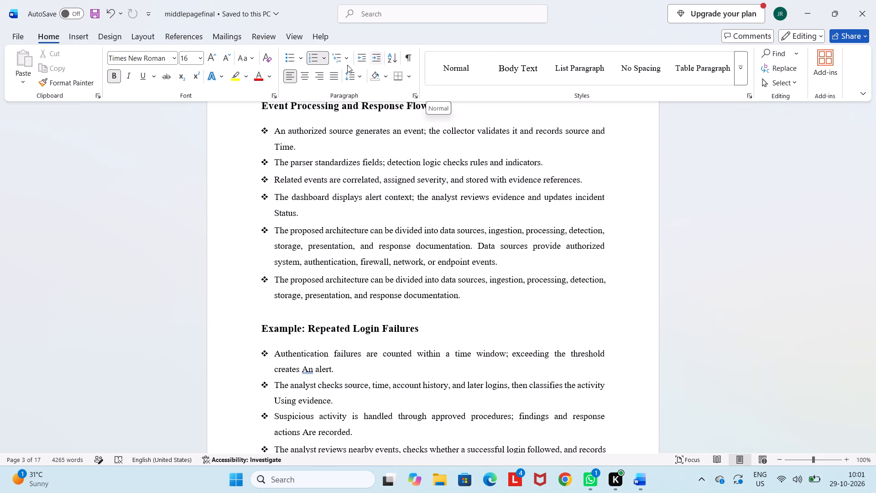
# Examine the closing pages of the report, from Expected Demonstration Output to the test cases and Benefits list.
pyautogui.scroll(-11, 487, 269)
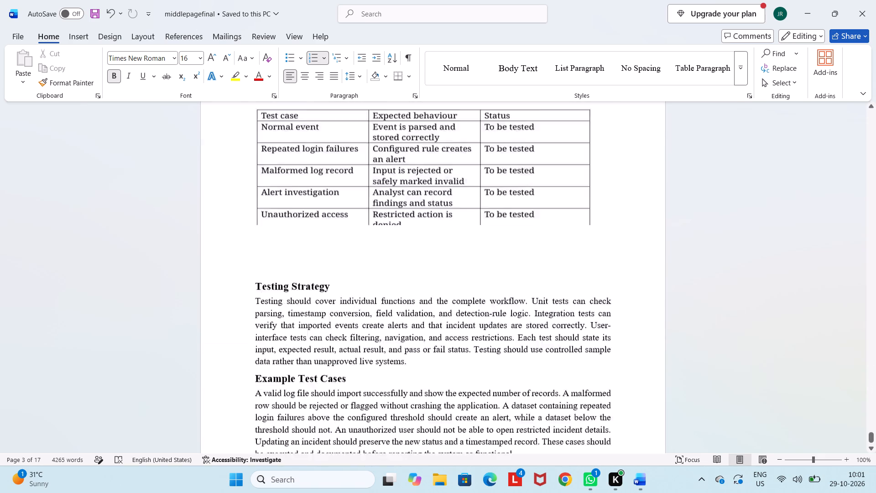
pyautogui.scroll(-14, 487, 269)
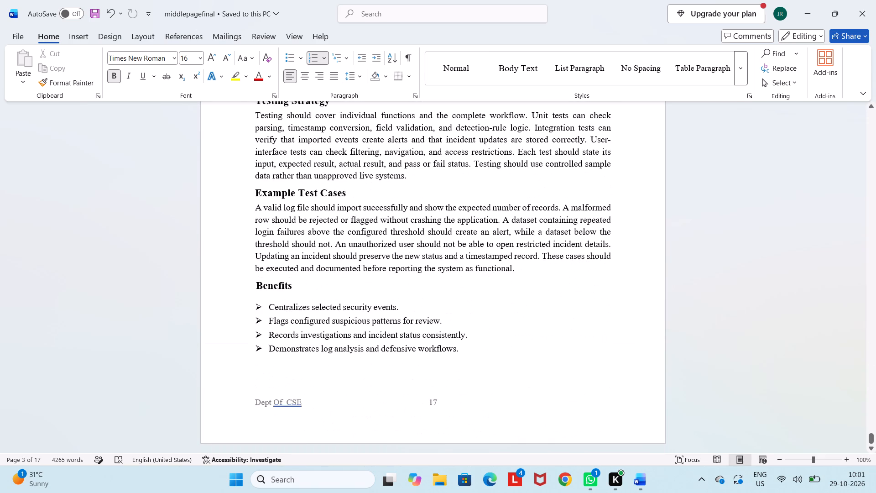
pyautogui.scroll(8, 487, 269)
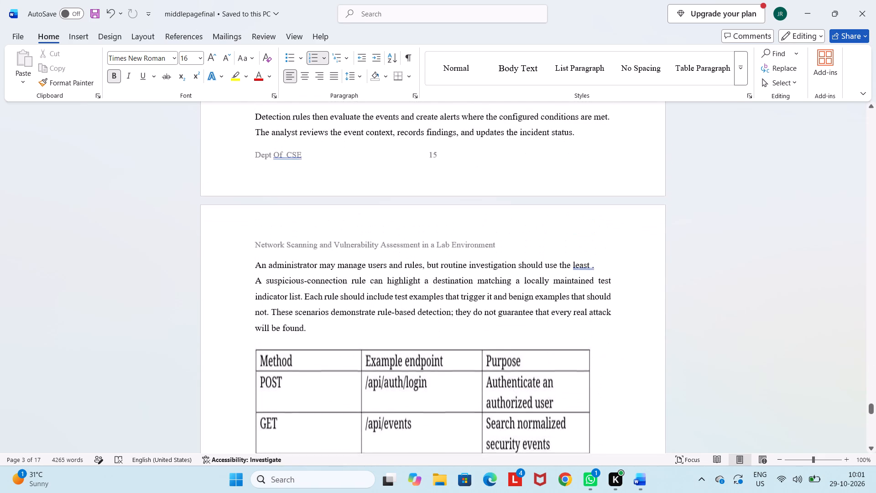
pyautogui.scroll(6, 487, 269)
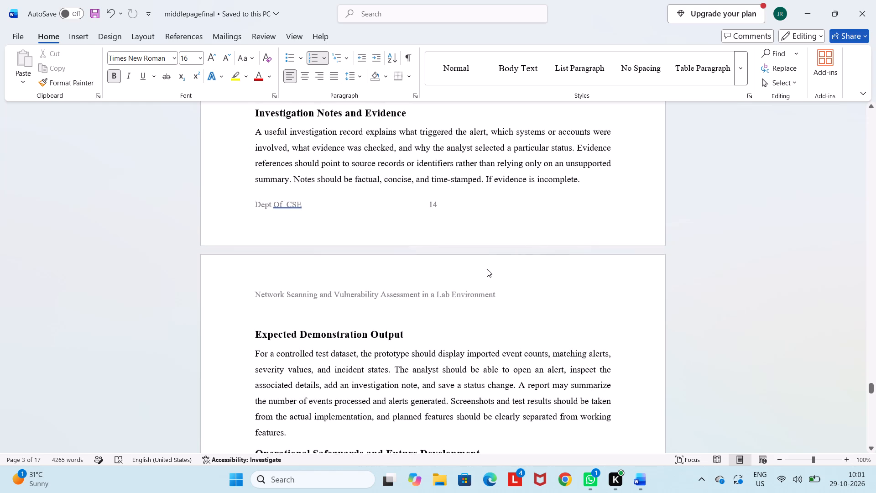
pyautogui.scroll(-9, 487, 269)
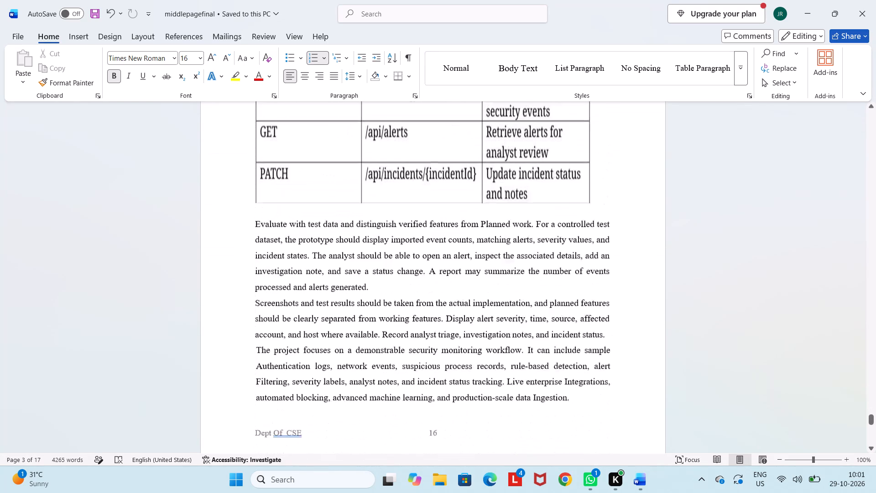
pyautogui.scroll(-6, 487, 269)
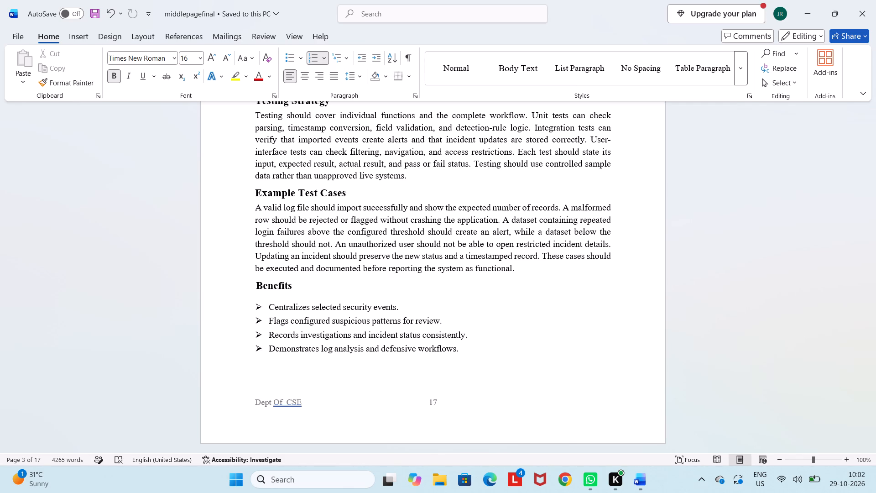
# Save middlepagefinal again and minimize its window to return to the PURUSHMIDDLE document.
pyautogui.rightClick(678, 172)
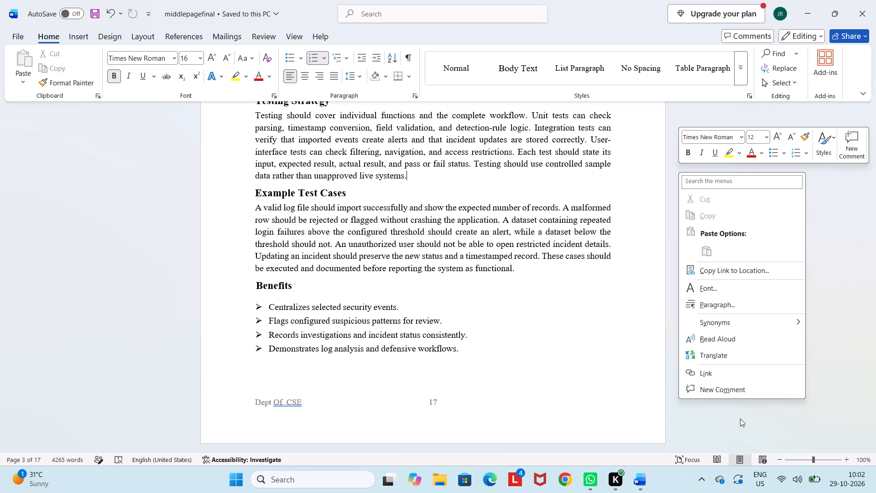
pyautogui.hotkey('ctrl', 's')
pyautogui.hotkey('ctrl', 's')
pyautogui.hotkey('ctrl', 's')
pyautogui.hotkey('ctrl', 's')
pyautogui.hotkey('ctrl', 's')
pyautogui.hotkey('ctrl', 's')
pyautogui.hotkey('ctrl', 's')
pyautogui.hotkey('ctrl', 's')
pyautogui.click(802, 13)
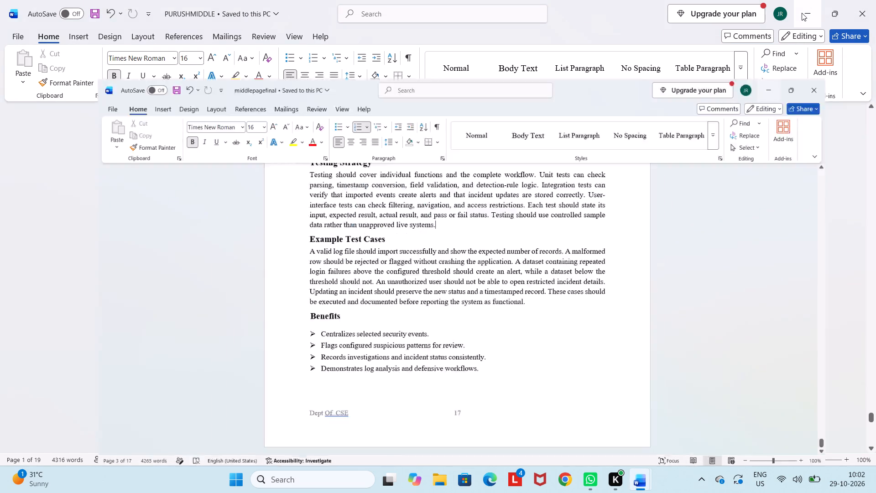